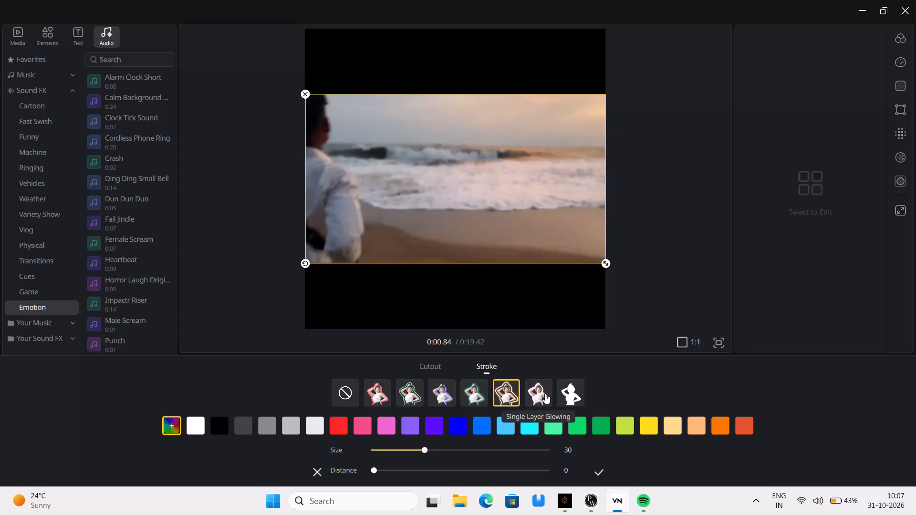
Try the Solid stroke style on the first beach clip and accept the stroke settings.
{"action": "left_click", "coordinate": [415, 391]}
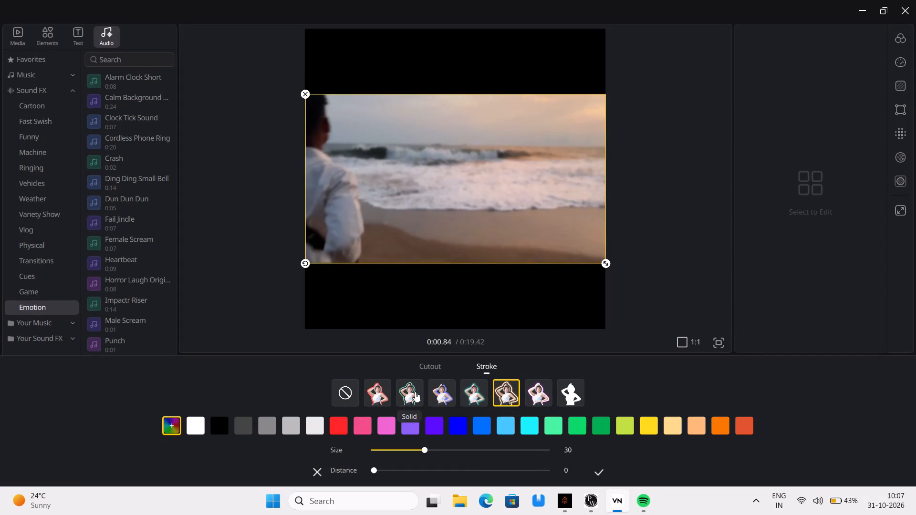
{"action": "left_click", "coordinate": [593, 471]}
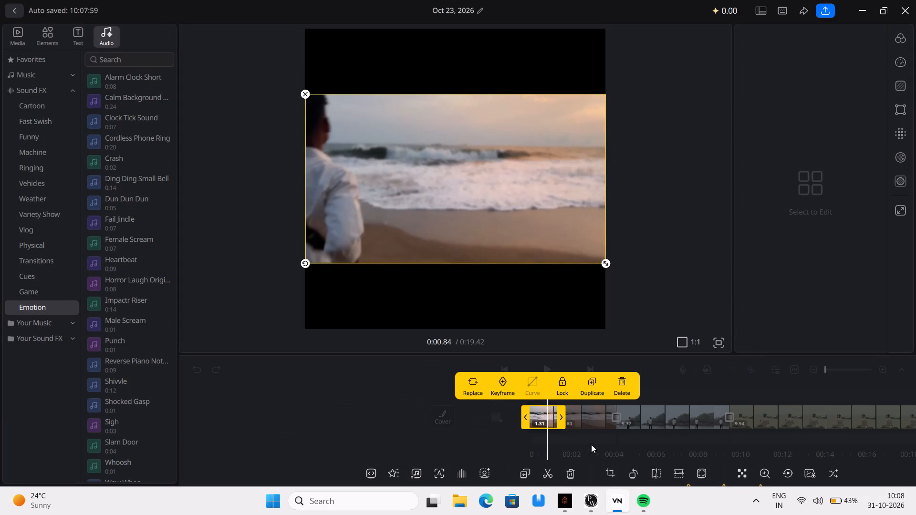
Play the opening beach clips from the start to check how they look in the preview.
{"action": "left_click_drag", "start_coordinate": [598, 449], "coordinate": [657, 472]}
{"action": "left_click", "coordinate": [645, 329]}
{"action": "left_click", "coordinate": [547, 361]}
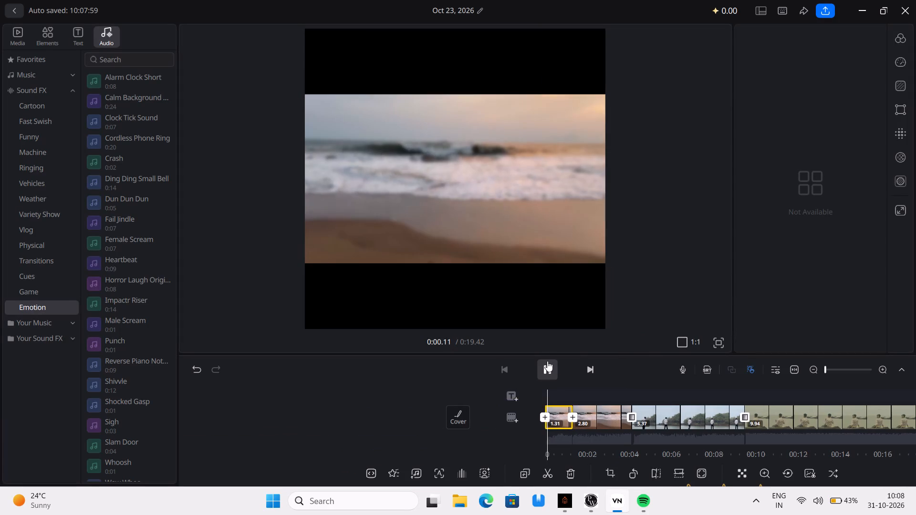
{"action": "left_click", "coordinate": [548, 361]}
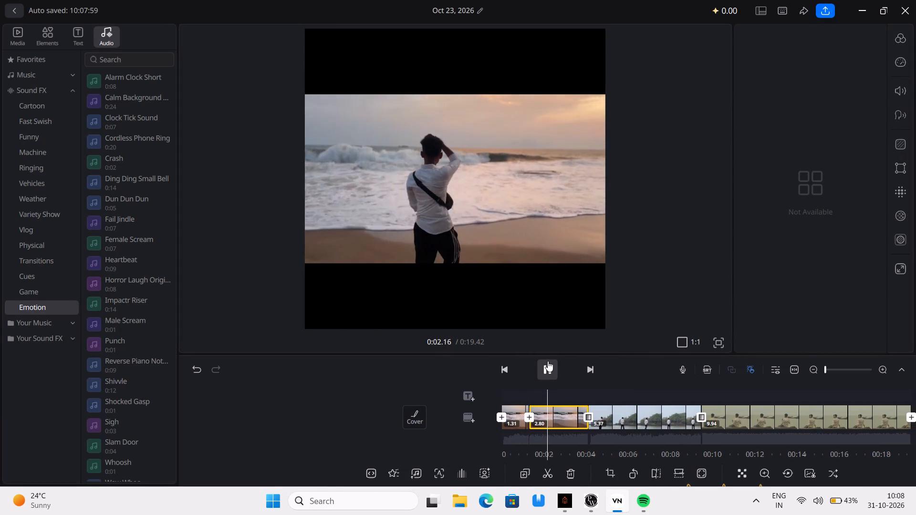
{"action": "left_click_drag", "start_coordinate": [582, 423], "coordinate": [616, 437]}
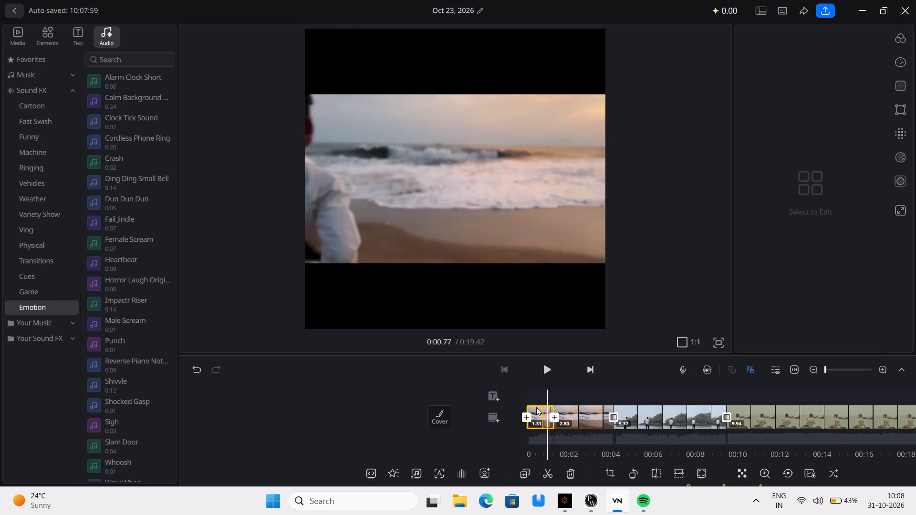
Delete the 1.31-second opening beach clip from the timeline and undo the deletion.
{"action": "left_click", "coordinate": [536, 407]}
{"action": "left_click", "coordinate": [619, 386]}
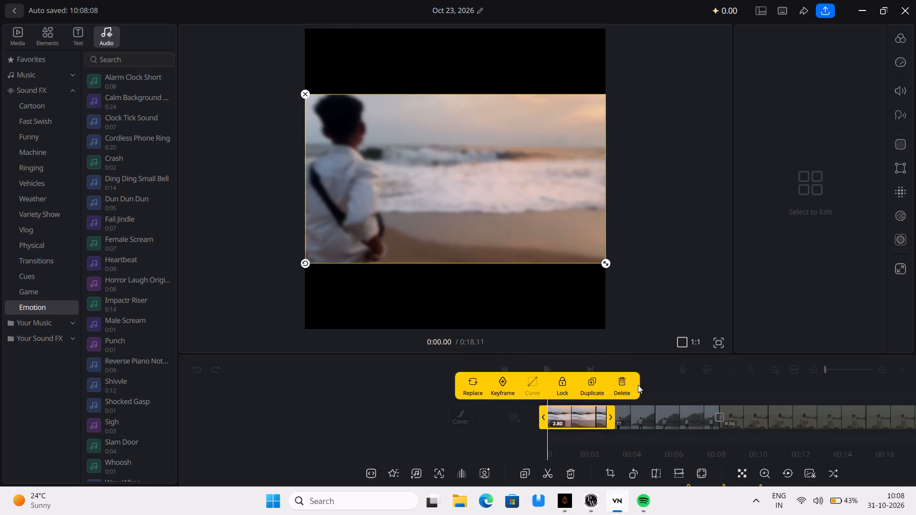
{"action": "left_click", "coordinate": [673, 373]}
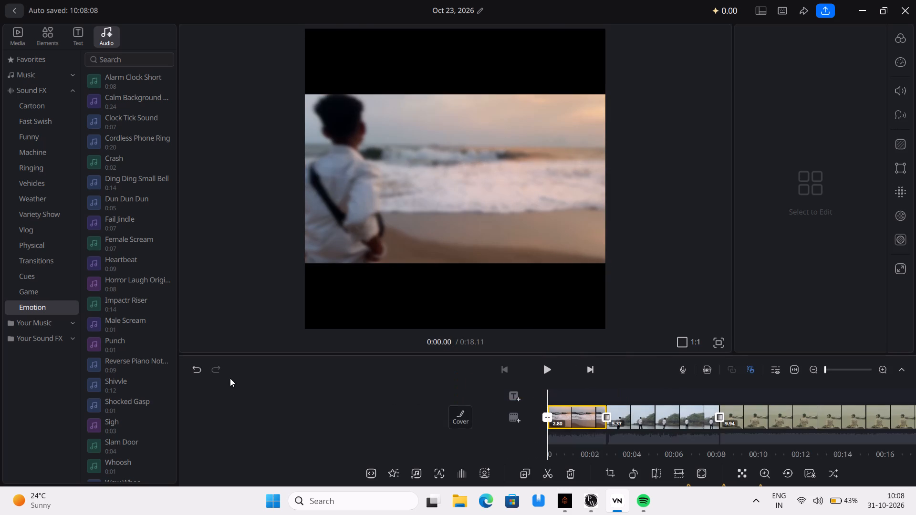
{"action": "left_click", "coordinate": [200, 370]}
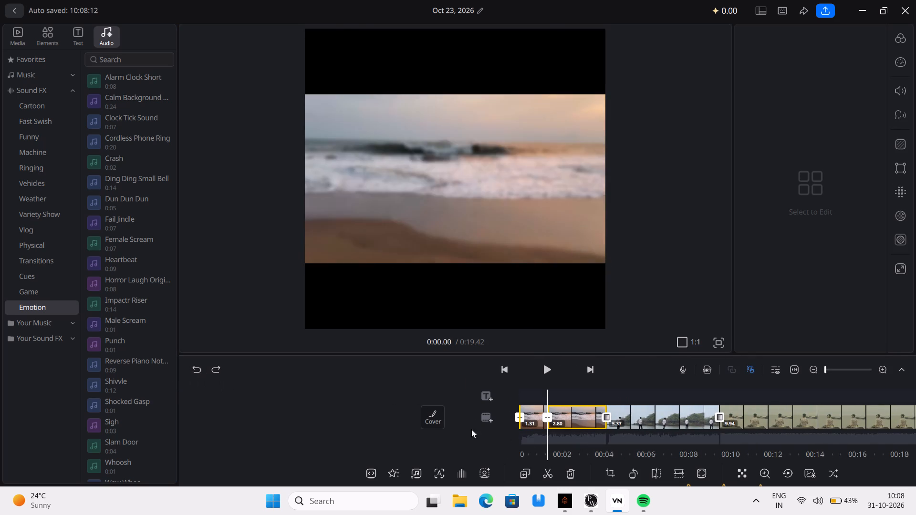
Move the playhead into the opening clip at about 0.52 s and switch off the highlighted timeline linking option.
{"action": "left_click_drag", "start_coordinate": [575, 447], "coordinate": [600, 453]}
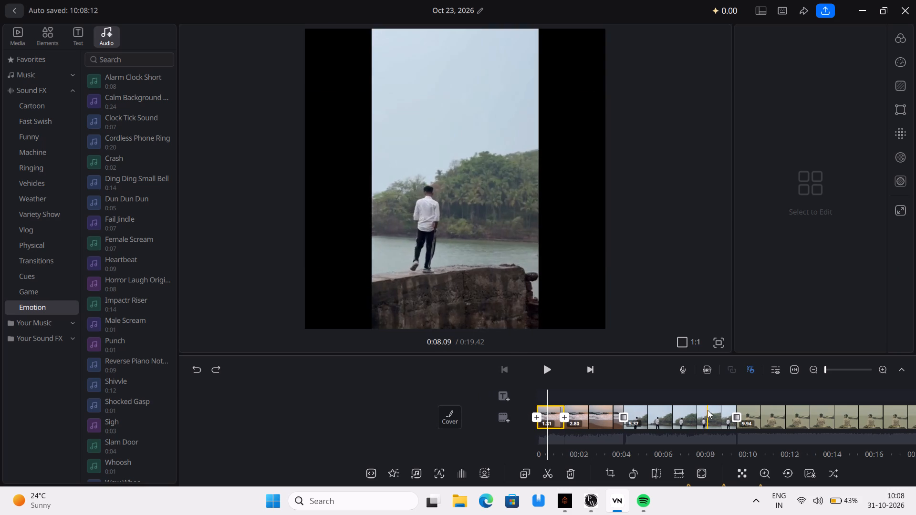
{"action": "left_click", "coordinate": [749, 368]}
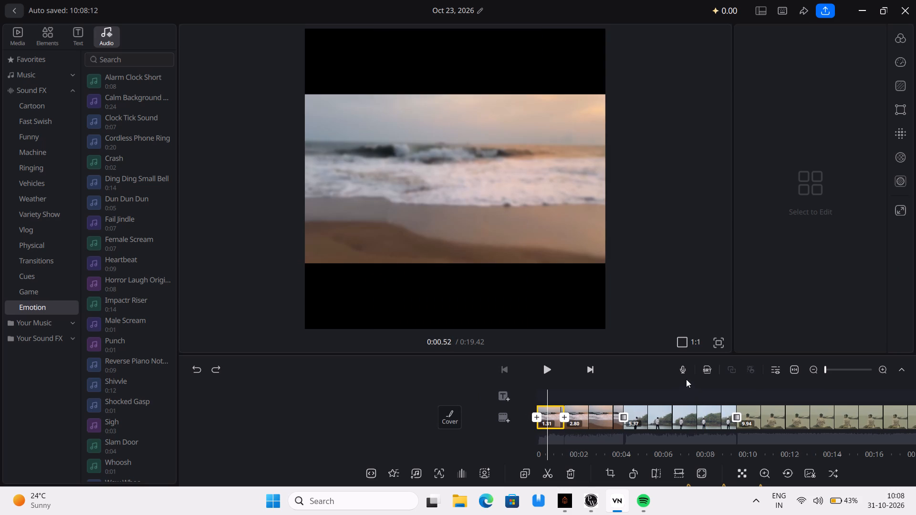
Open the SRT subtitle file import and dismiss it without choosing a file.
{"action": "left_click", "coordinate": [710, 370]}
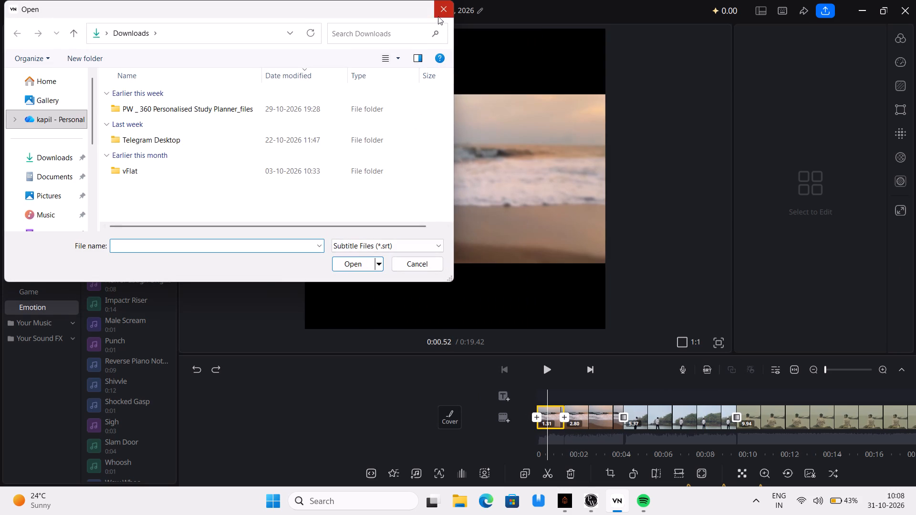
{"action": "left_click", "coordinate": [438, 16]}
Select the opening clip and look through its volume, voice effect, opacity and filter settings.
{"action": "left_click", "coordinate": [543, 412]}
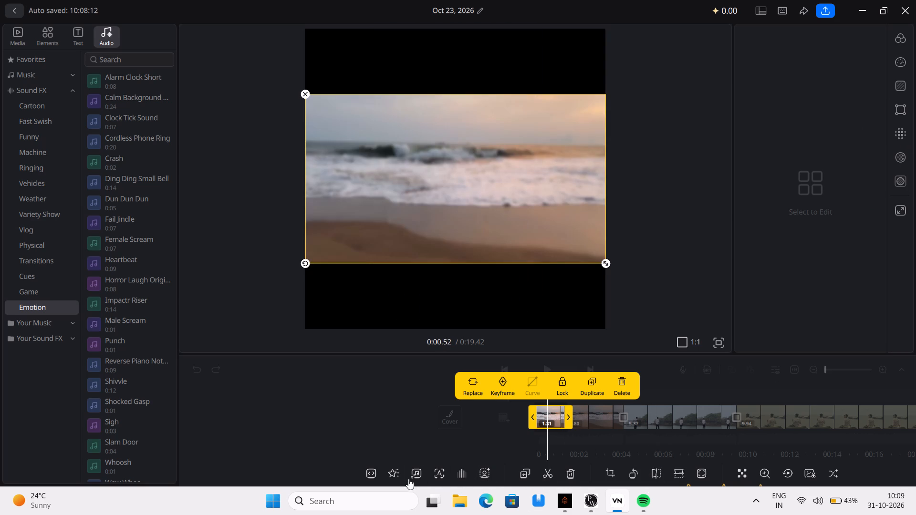
{"action": "left_click", "coordinate": [420, 472]}
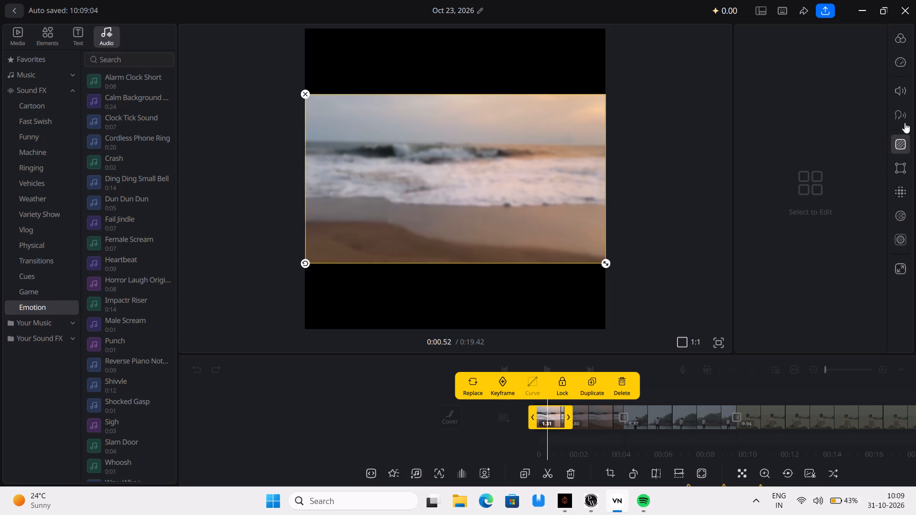
{"action": "left_click", "coordinate": [904, 101]}
{"action": "left_click", "coordinate": [903, 93]}
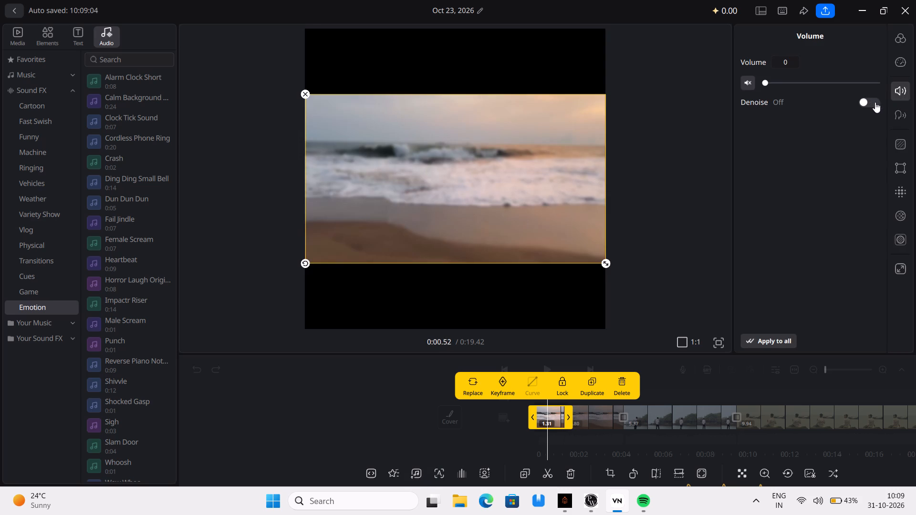
{"action": "left_click", "coordinate": [898, 117]}
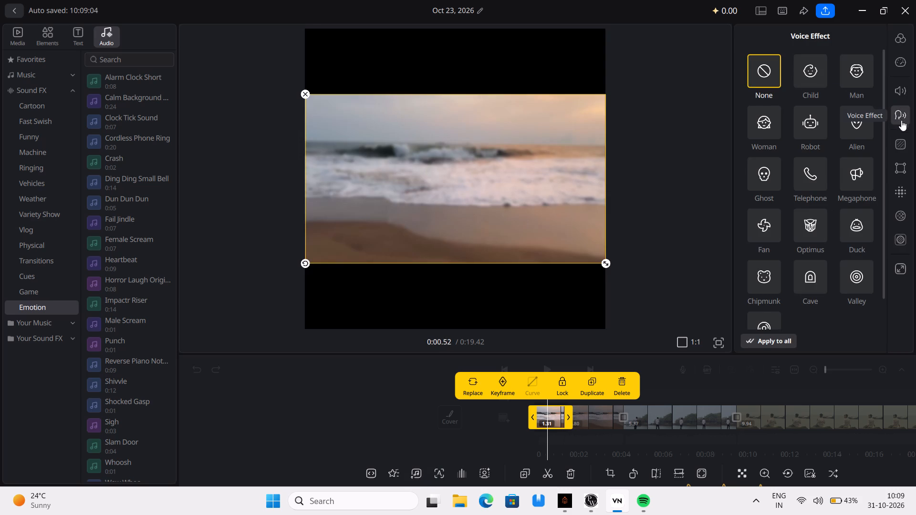
{"action": "scroll", "coordinate": [819, 287], "scroll_direction": "down", "scroll_amount": 5}
{"action": "scroll", "coordinate": [815, 292], "scroll_direction": "up", "scroll_amount": 5}
{"action": "left_click", "coordinate": [899, 209]}
{"action": "left_click", "coordinate": [898, 189]}
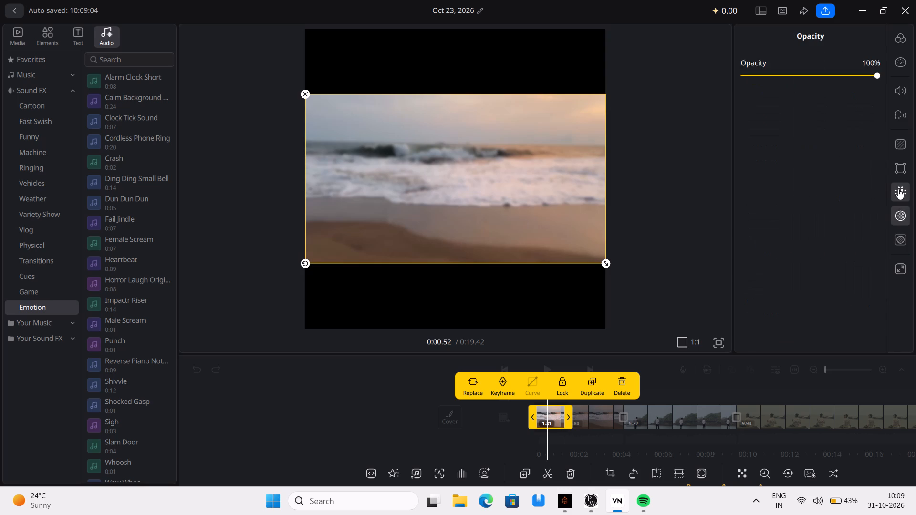
{"action": "left_click", "coordinate": [896, 167]}
{"action": "left_click", "coordinate": [898, 47]}
{"action": "left_click", "coordinate": [903, 61]}
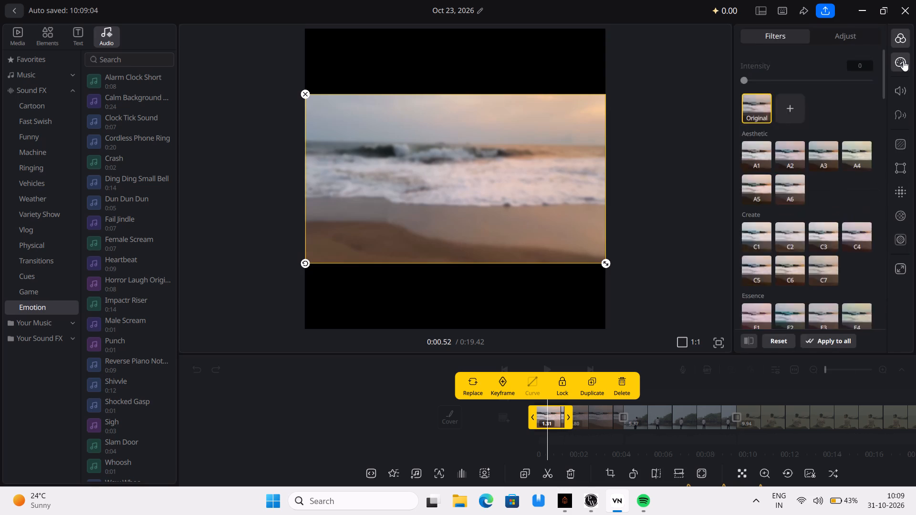
{"action": "left_click", "coordinate": [912, 102]}
{"action": "left_click", "coordinate": [898, 94]}
{"action": "left_click", "coordinate": [901, 119]}
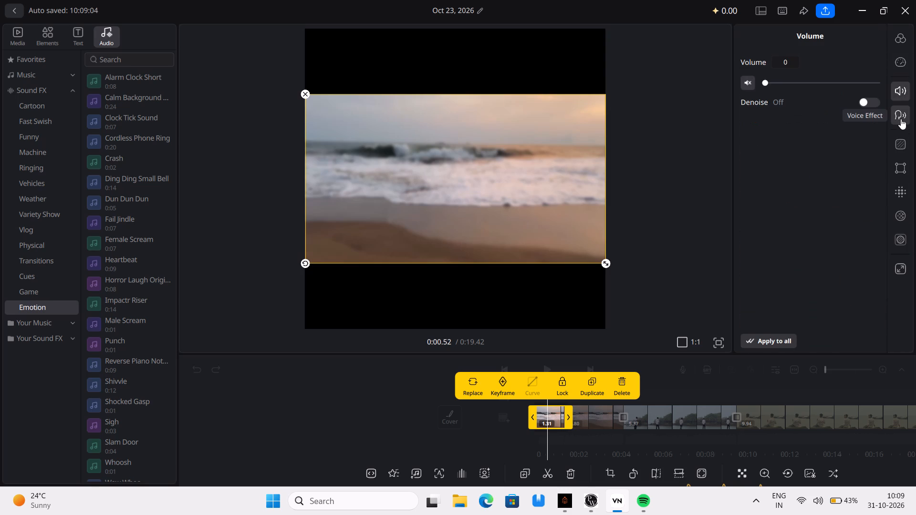
{"action": "left_click", "coordinate": [901, 134]}
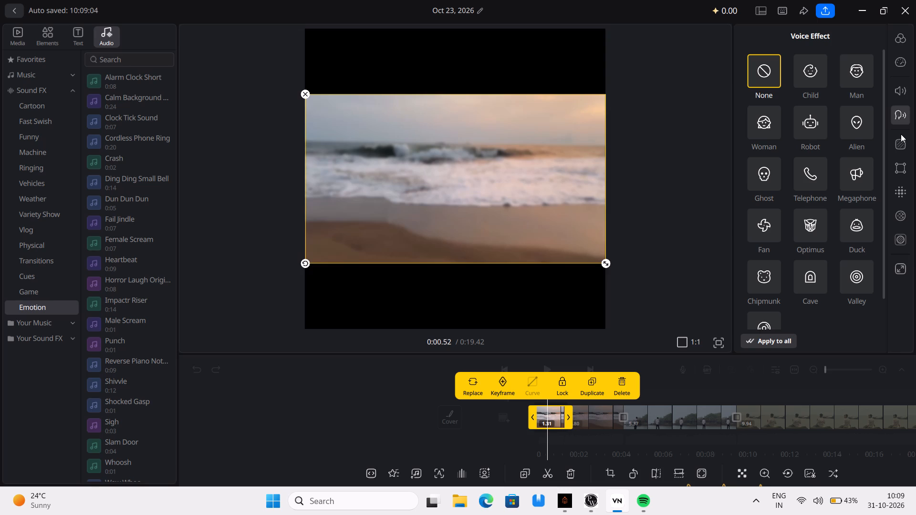
Switch to the Physics Wallah app, maximized, and open the live physics lecture Mechanical Properties of Fluids 08.
{"action": "left_click", "coordinate": [861, 11]}
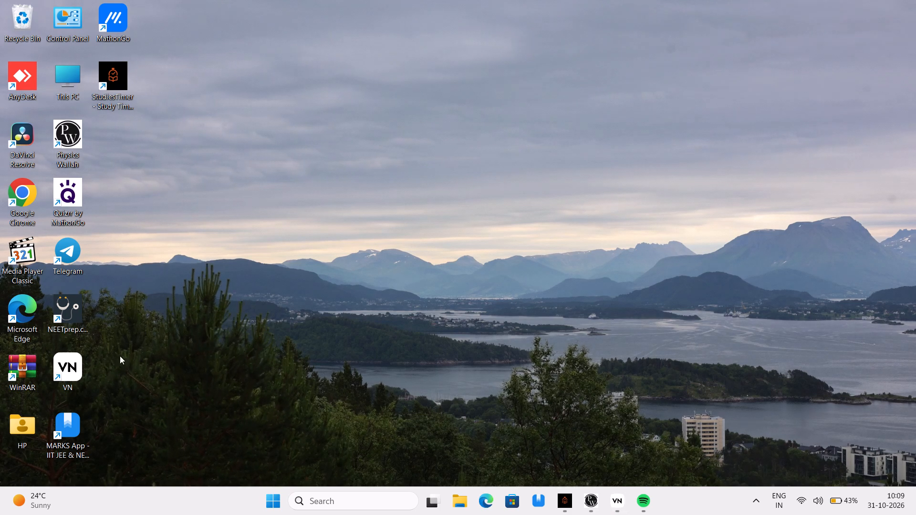
{"action": "double_click", "coordinate": [70, 134]}
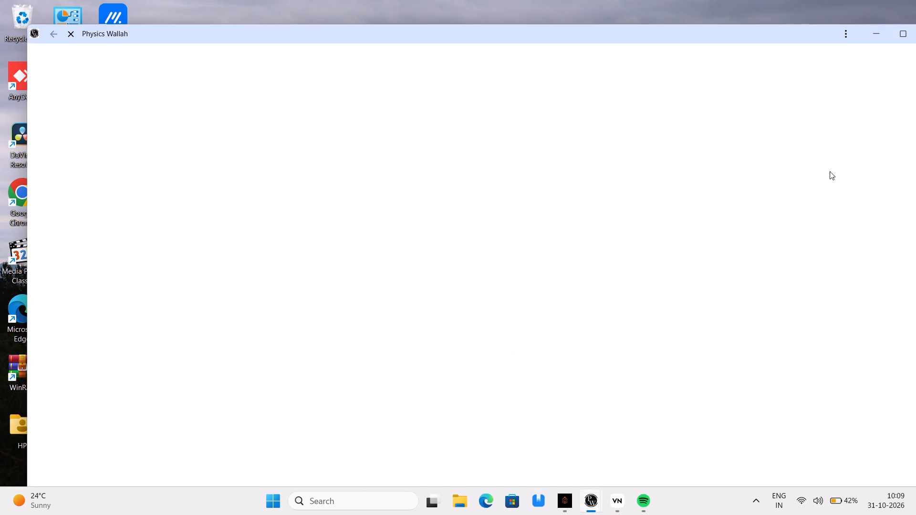
{"action": "left_click", "coordinate": [896, 31]}
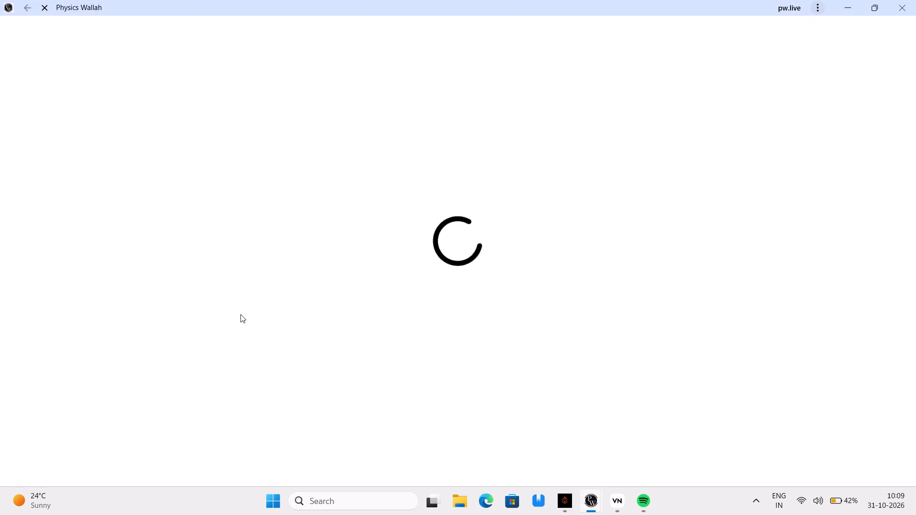
{"action": "left_click", "coordinate": [85, 100]}
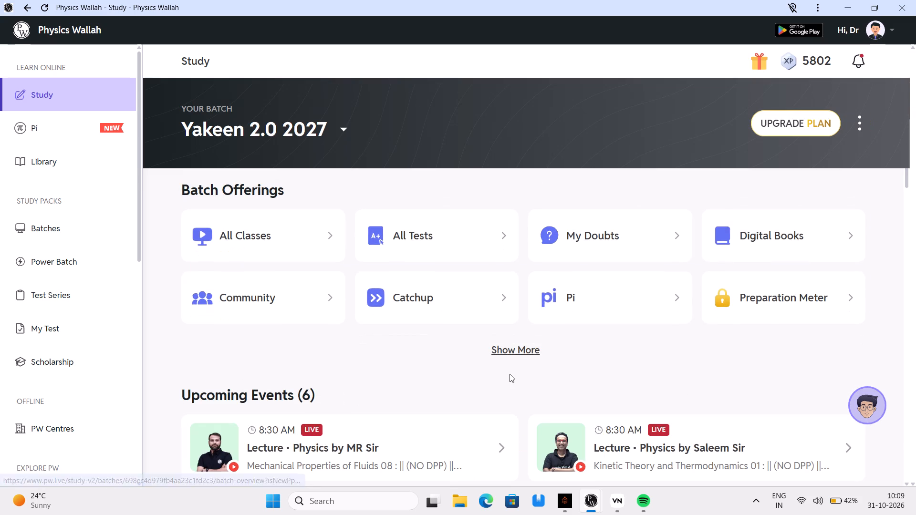
{"action": "double_click", "coordinate": [221, 448]}
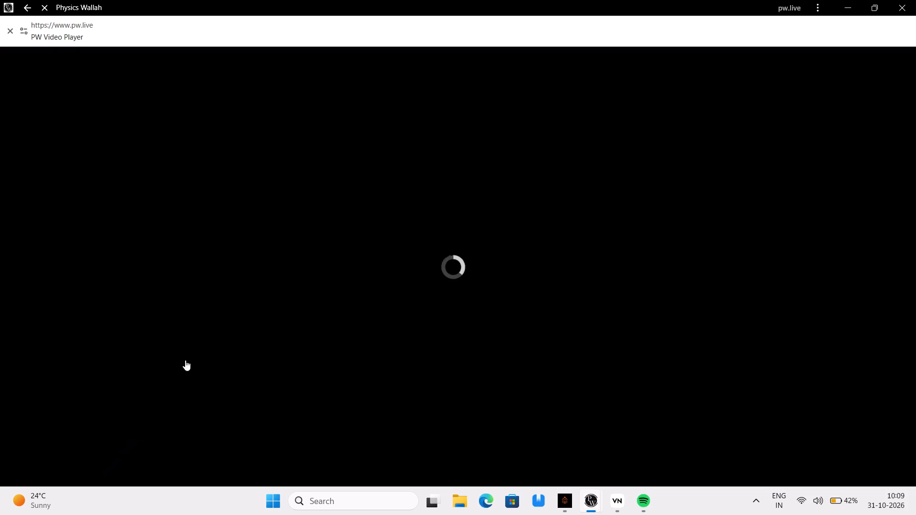
{"action": "left_click", "coordinate": [124, 461]}
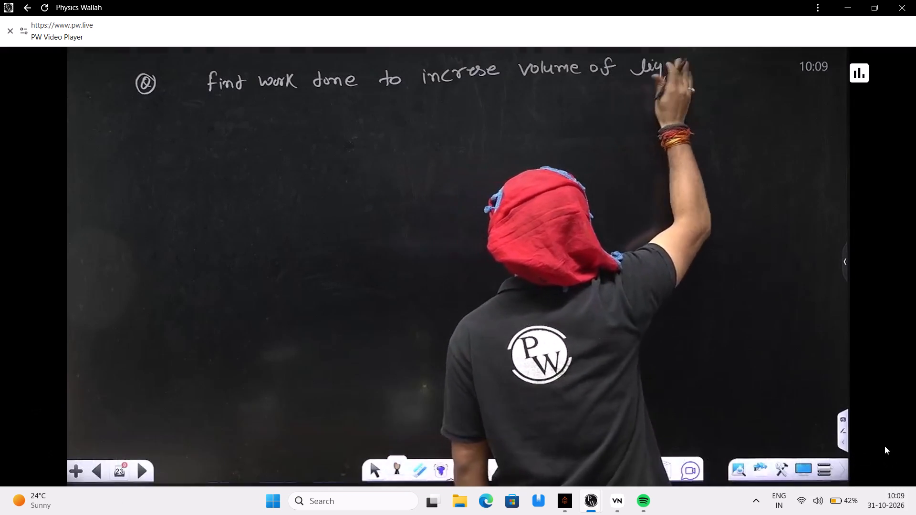
Take the live lecture back to about 1:32:20, watch the thin-film work example briefly and pause it.
{"action": "left_click", "coordinate": [895, 431]}
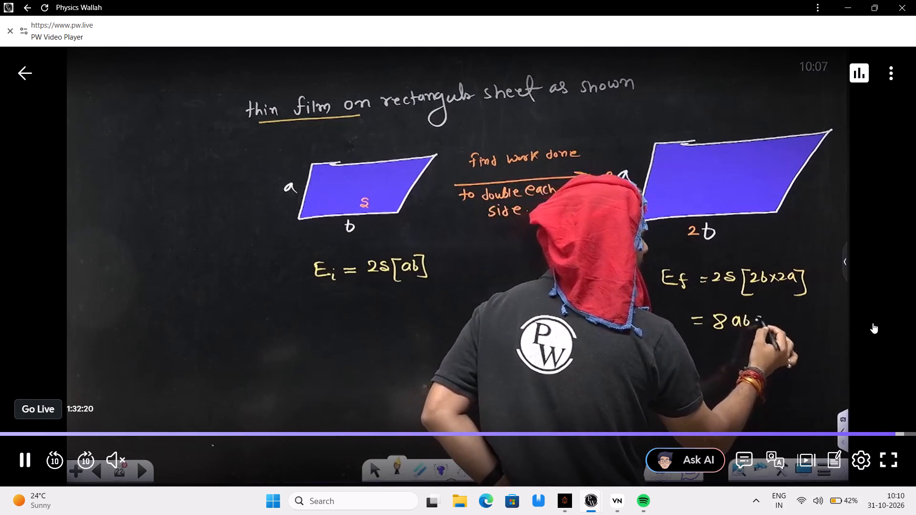
{"action": "left_click", "coordinate": [868, 319]}
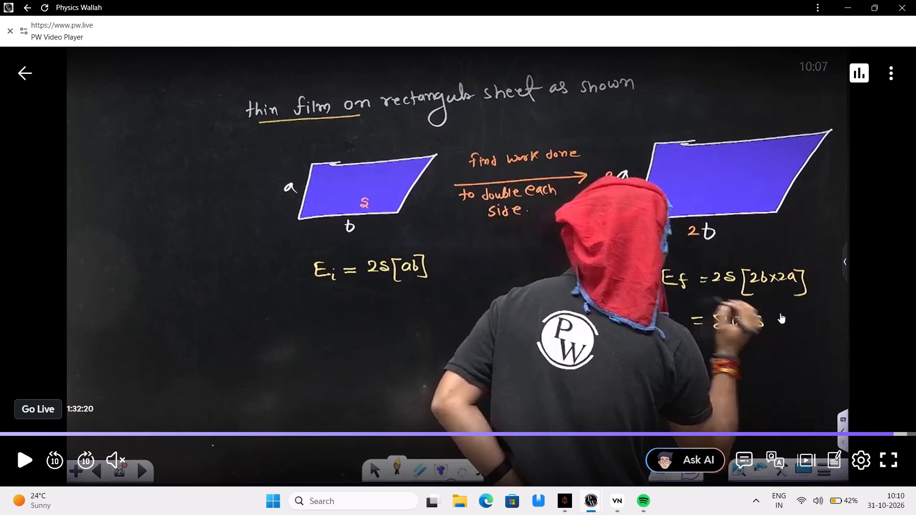
{"action": "left_click", "coordinate": [744, 301]}
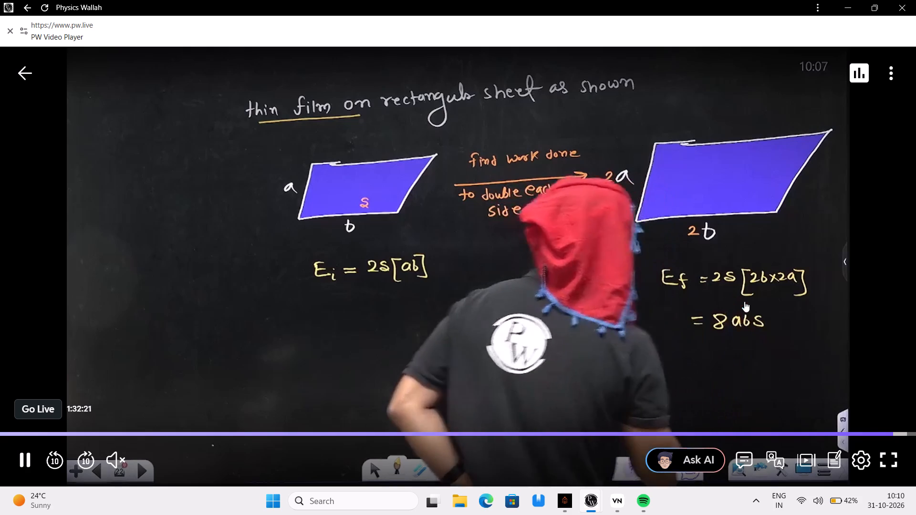
{"action": "left_click", "coordinate": [876, 297]}
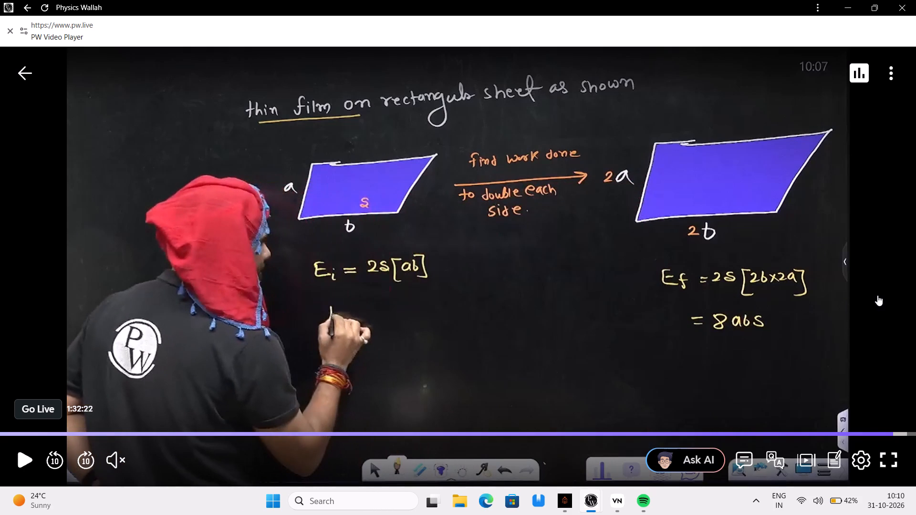
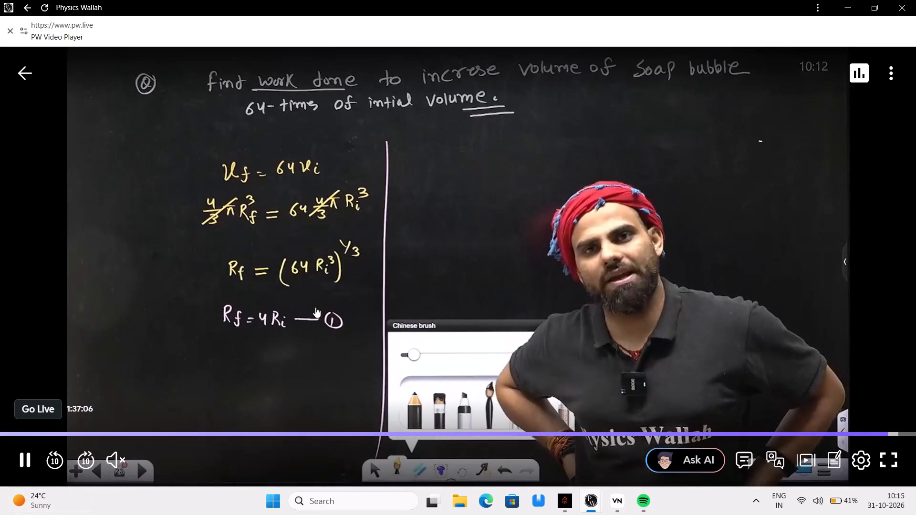
Pause the physics lecture and switch to the VN video editor with the beach project.
{"action": "left_click", "coordinate": [607, 290]}
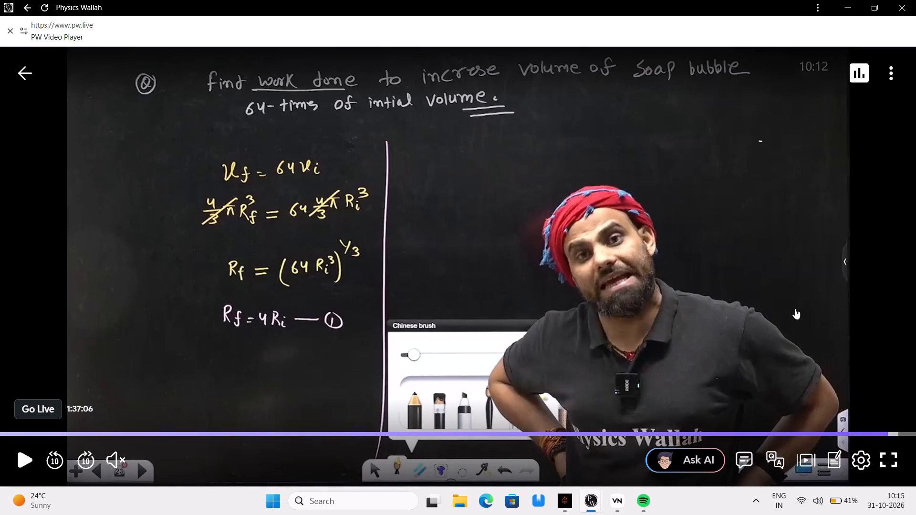
{"action": "left_click", "coordinate": [859, 5]}
{"action": "left_click", "coordinate": [621, 496]}
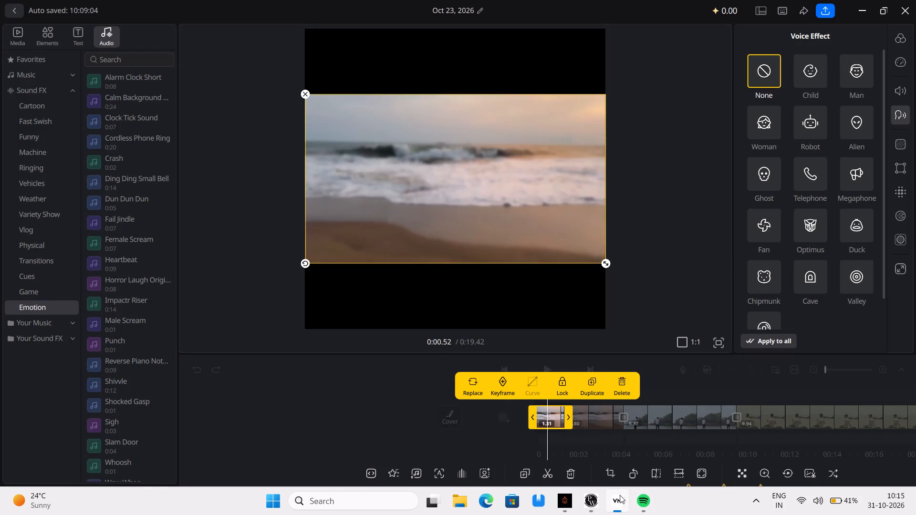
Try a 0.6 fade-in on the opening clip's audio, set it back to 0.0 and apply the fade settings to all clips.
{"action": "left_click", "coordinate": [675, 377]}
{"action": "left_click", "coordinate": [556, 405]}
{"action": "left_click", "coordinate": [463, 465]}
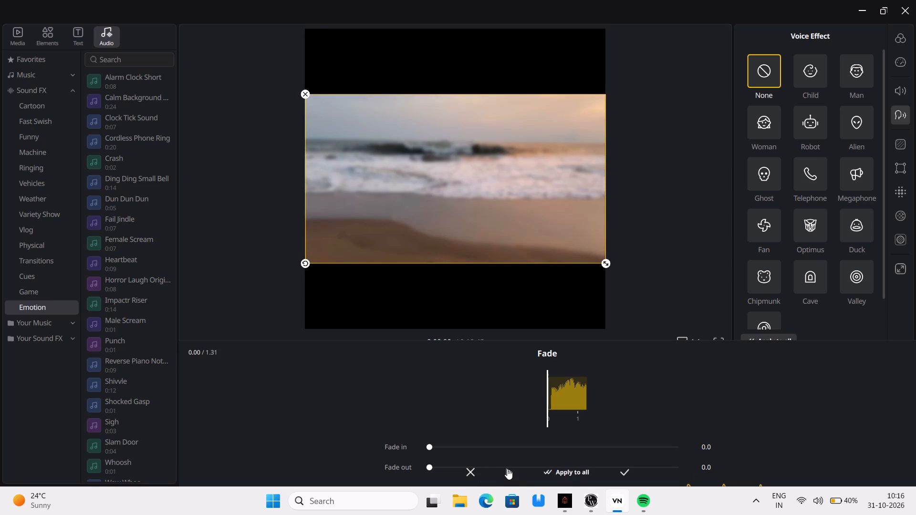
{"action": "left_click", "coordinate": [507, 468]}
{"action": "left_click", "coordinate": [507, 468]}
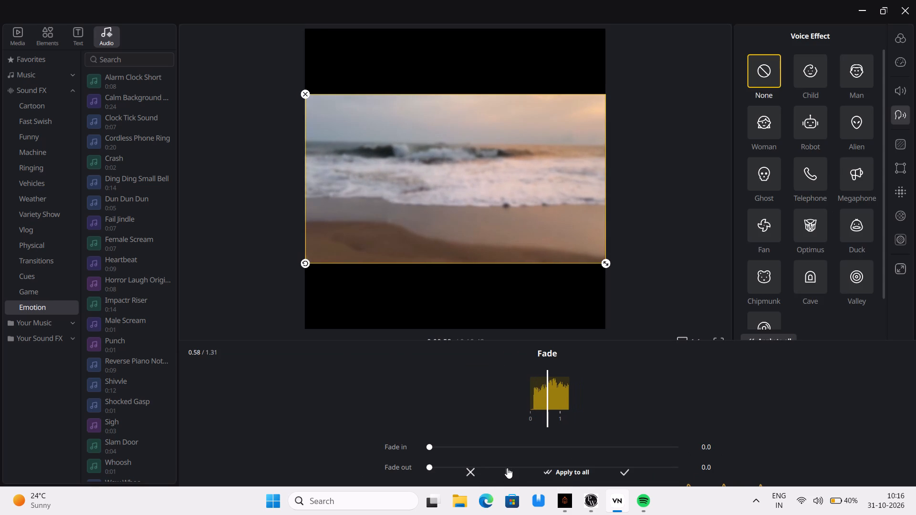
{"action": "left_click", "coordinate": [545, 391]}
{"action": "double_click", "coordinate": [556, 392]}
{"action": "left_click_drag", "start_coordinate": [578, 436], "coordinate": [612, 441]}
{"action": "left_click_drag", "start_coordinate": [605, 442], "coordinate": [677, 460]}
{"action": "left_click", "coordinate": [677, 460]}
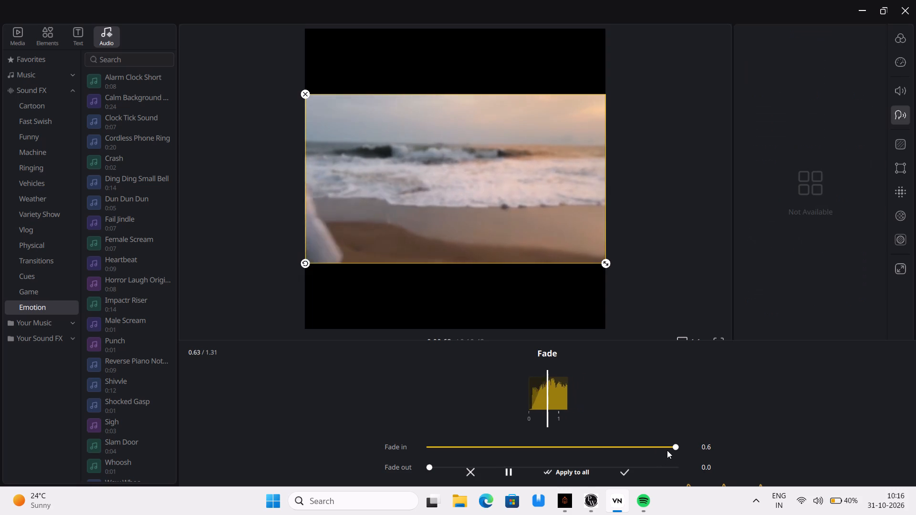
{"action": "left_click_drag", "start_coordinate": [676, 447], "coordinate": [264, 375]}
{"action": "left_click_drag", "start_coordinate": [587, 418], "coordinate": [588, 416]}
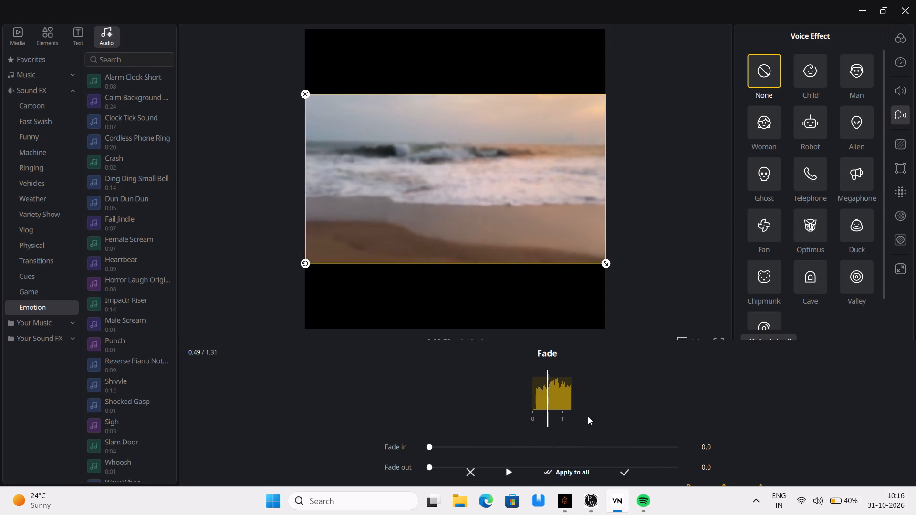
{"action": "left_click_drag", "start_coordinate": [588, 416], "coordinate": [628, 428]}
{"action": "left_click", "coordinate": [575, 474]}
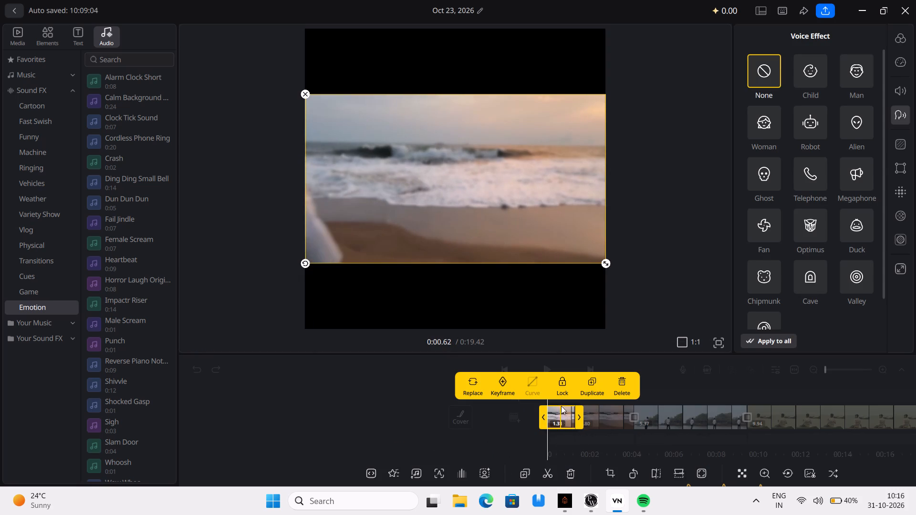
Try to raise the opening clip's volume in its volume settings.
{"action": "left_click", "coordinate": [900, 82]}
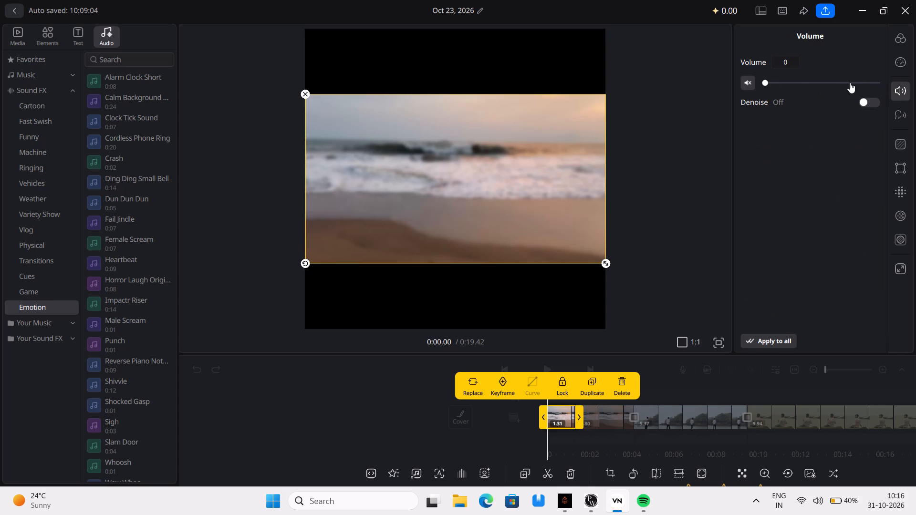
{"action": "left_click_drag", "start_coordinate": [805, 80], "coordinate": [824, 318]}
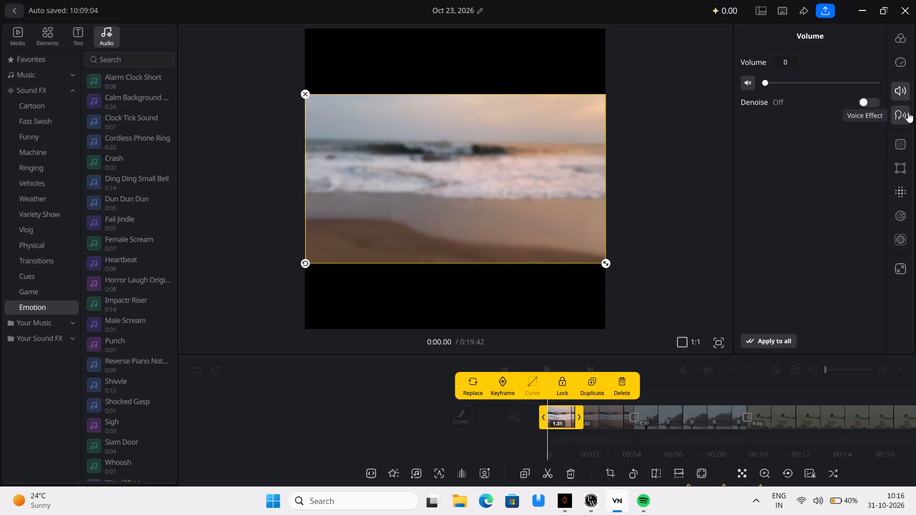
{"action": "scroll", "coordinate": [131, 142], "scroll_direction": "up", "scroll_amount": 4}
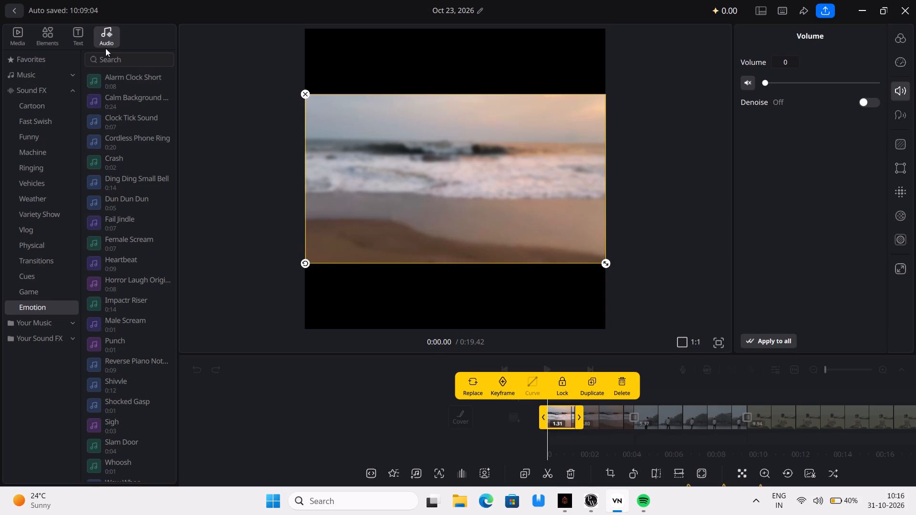
Look through the Mark, Bubble, Message and Memo text templates and the media library, and return to the sound effects.
{"action": "left_click", "coordinate": [103, 33]}
{"action": "left_click", "coordinate": [104, 34]}
{"action": "left_click", "coordinate": [80, 30]}
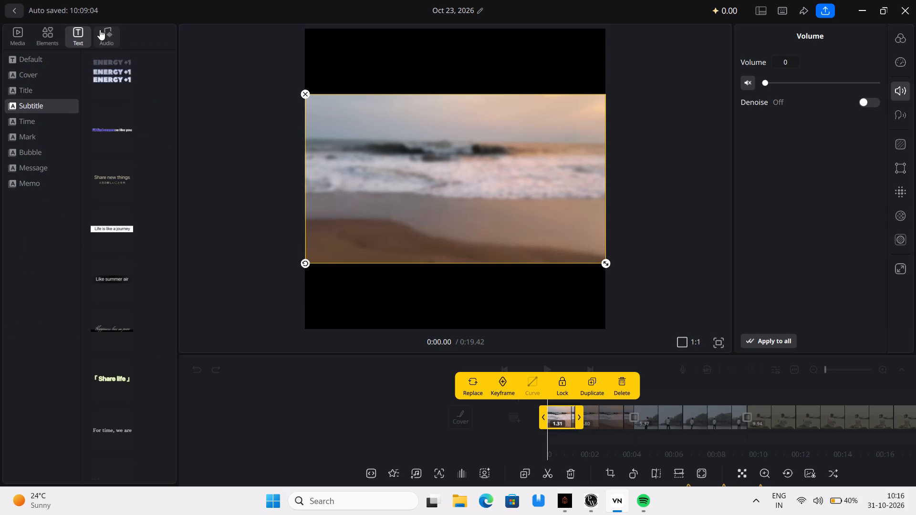
{"action": "left_click", "coordinate": [58, 141]}
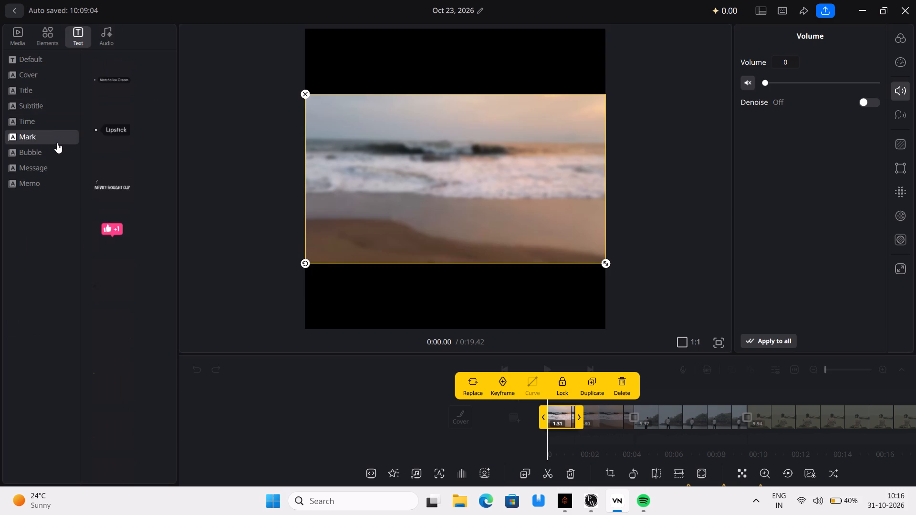
{"action": "left_click", "coordinate": [47, 151]}
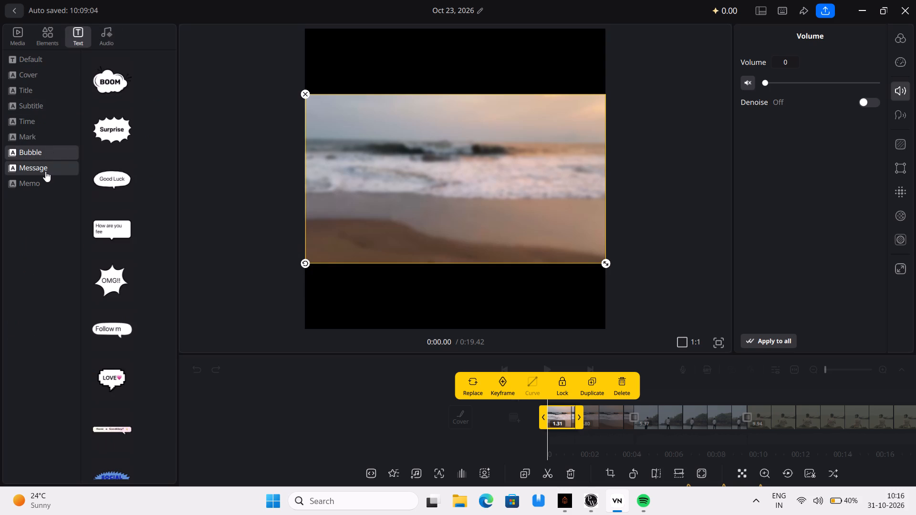
{"action": "left_click", "coordinate": [45, 171]}
{"action": "left_click", "coordinate": [43, 189]}
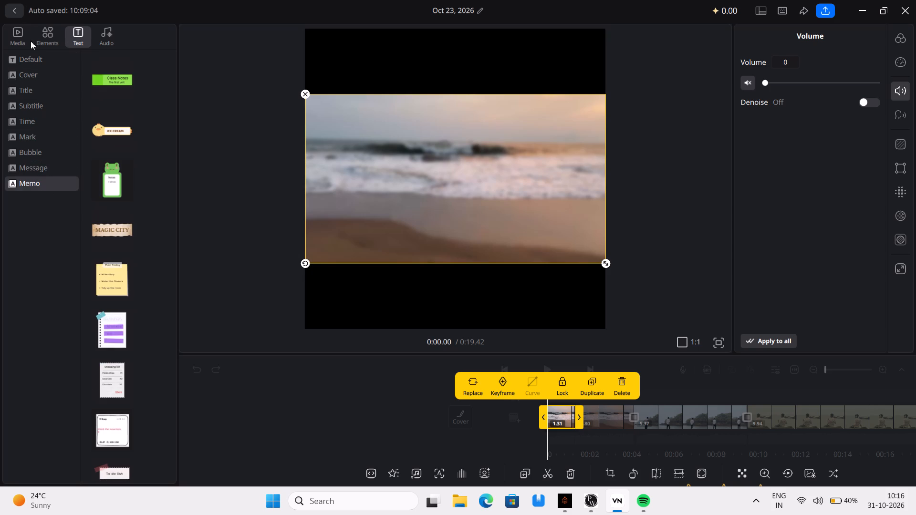
{"action": "left_click", "coordinate": [11, 37]}
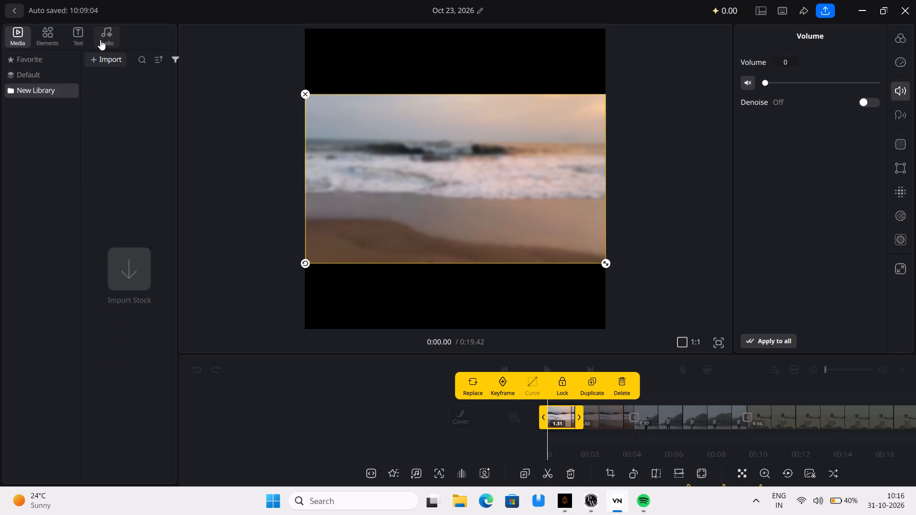
{"action": "left_click", "coordinate": [100, 40]}
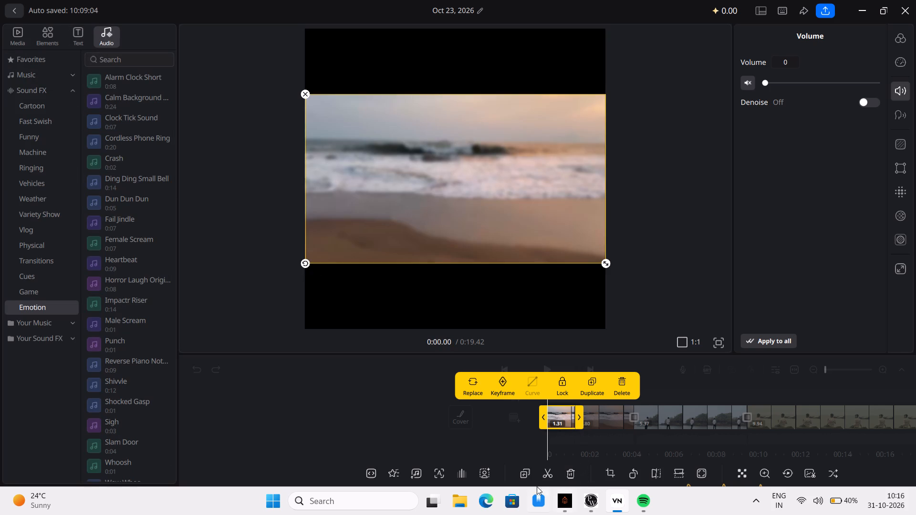
Extract the opening clip's audio as a separate track, try to split it at the start, and deselect it.
{"action": "left_click", "coordinate": [417, 473]}
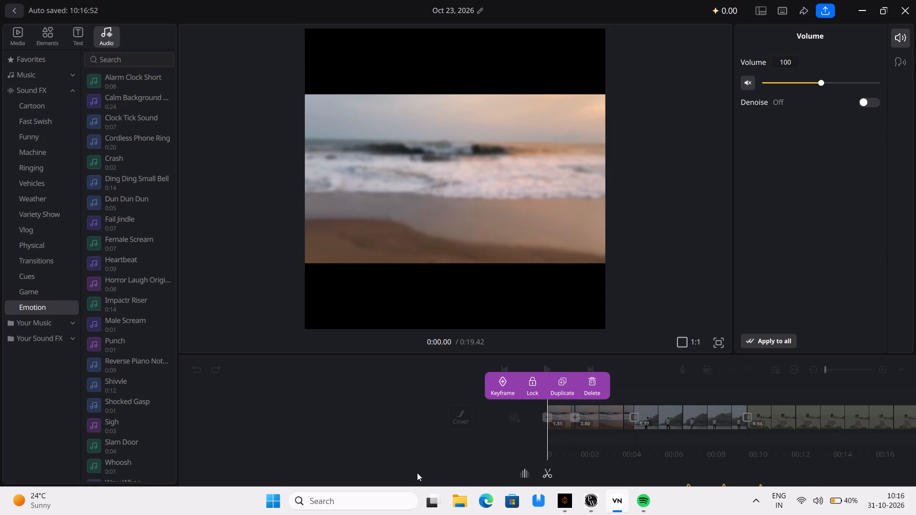
{"action": "left_click", "coordinate": [545, 473]}
{"action": "left_click", "coordinate": [633, 325]}
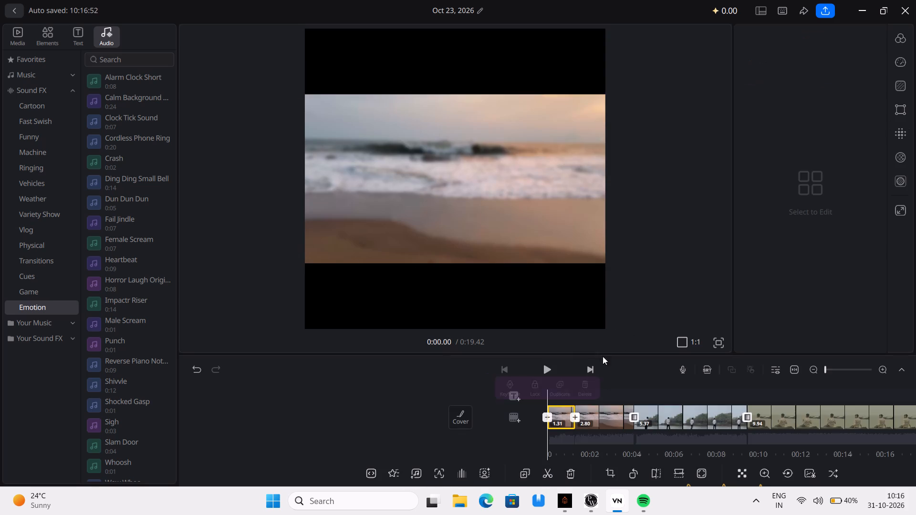
Preview the start of the video briefly and run the audio extraction on the opening clip again.
{"action": "left_click", "coordinate": [538, 367]}
{"action": "left_click", "coordinate": [538, 367]}
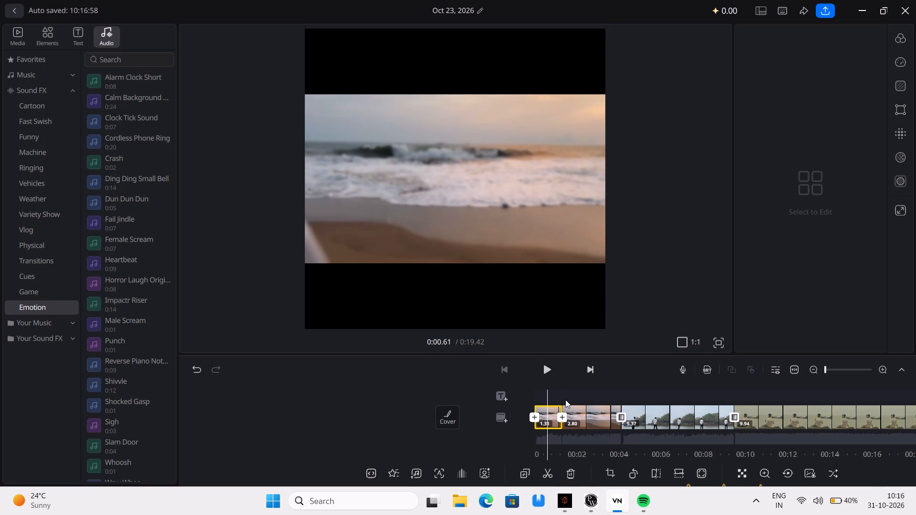
{"action": "left_click_drag", "start_coordinate": [565, 400], "coordinate": [580, 405]}
{"action": "left_click", "coordinate": [549, 428]}
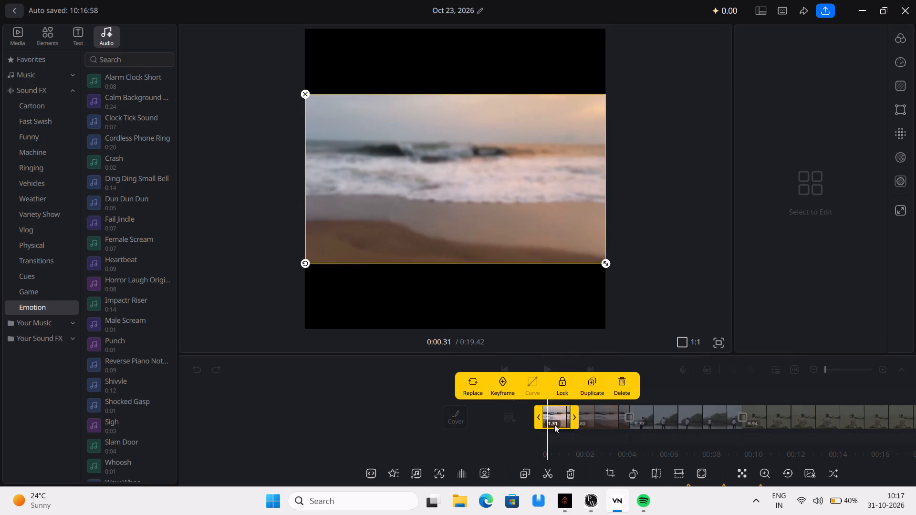
{"action": "left_click", "coordinate": [412, 473]}
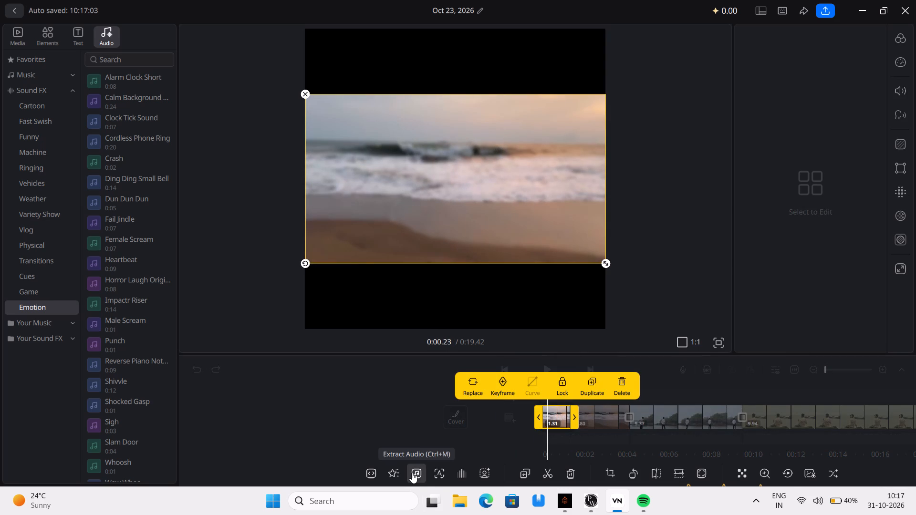
Check the opening clip's volume settings and look through the available voice effects.
{"action": "left_click", "coordinate": [904, 95]}
{"action": "left_click", "coordinate": [911, 113]}
{"action": "left_click", "coordinate": [906, 113]}
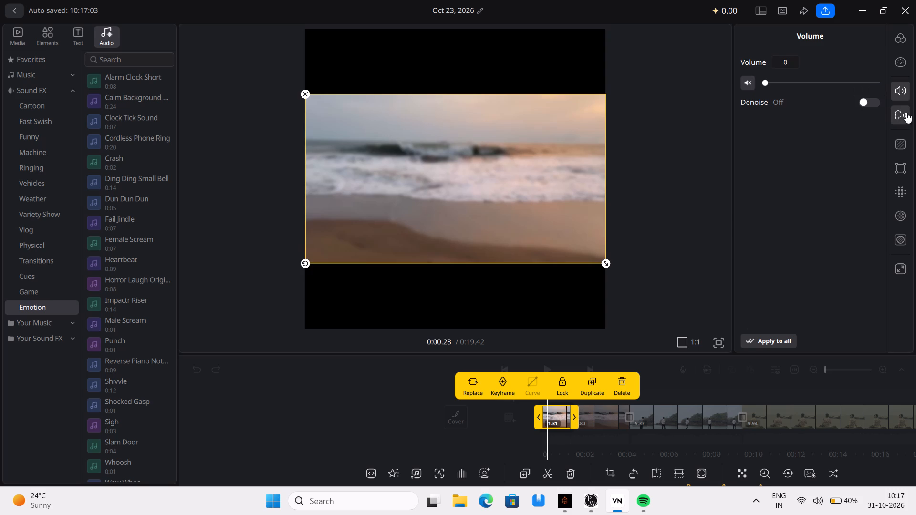
{"action": "scroll", "coordinate": [802, 205], "scroll_direction": "down", "scroll_amount": 5}
{"action": "scroll", "coordinate": [805, 272], "scroll_direction": "up", "scroll_amount": 6}
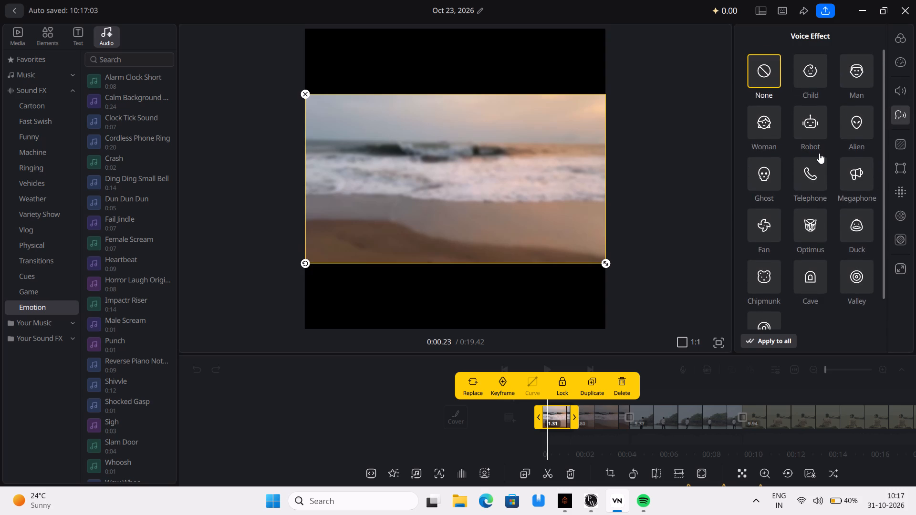
Try to edit the opening clip's volume value and apply its volume setting of 0 to all clips.
{"action": "left_click", "coordinate": [891, 94]}
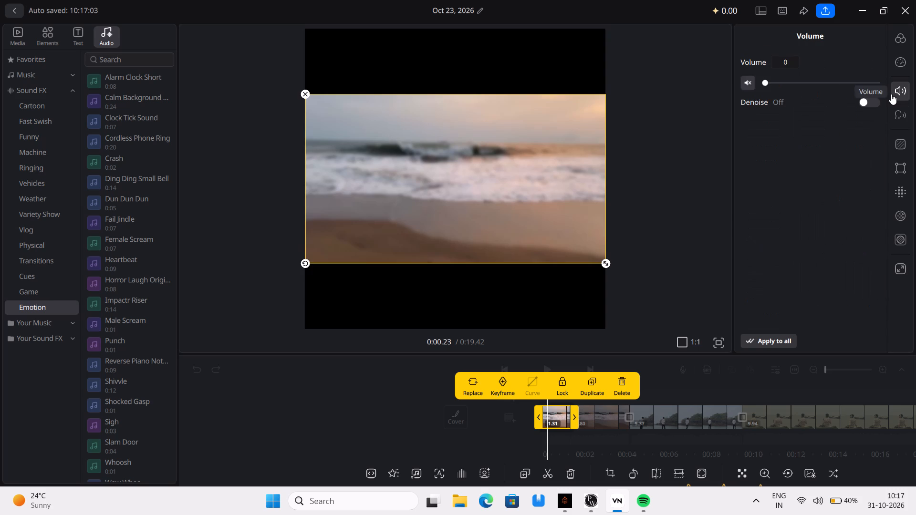
{"action": "double_click", "coordinate": [786, 60]}
{"action": "left_click", "coordinate": [815, 105]}
{"action": "left_click", "coordinate": [784, 340]}
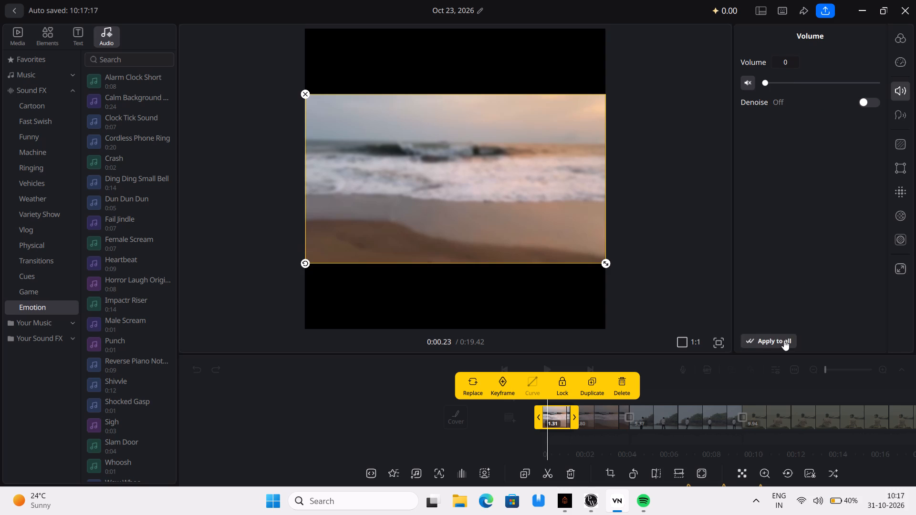
{"action": "triple_click", "coordinate": [784, 340]}
{"action": "scroll", "coordinate": [776, 433], "scroll_direction": "down", "scroll_amount": 4}
{"action": "scroll", "coordinate": [696, 481], "scroll_direction": "down", "scroll_amount": 2}
Open the editor's keyboard shortcuts overview.
{"action": "left_click", "coordinate": [886, 2]}
{"action": "left_click", "coordinate": [782, 14]}
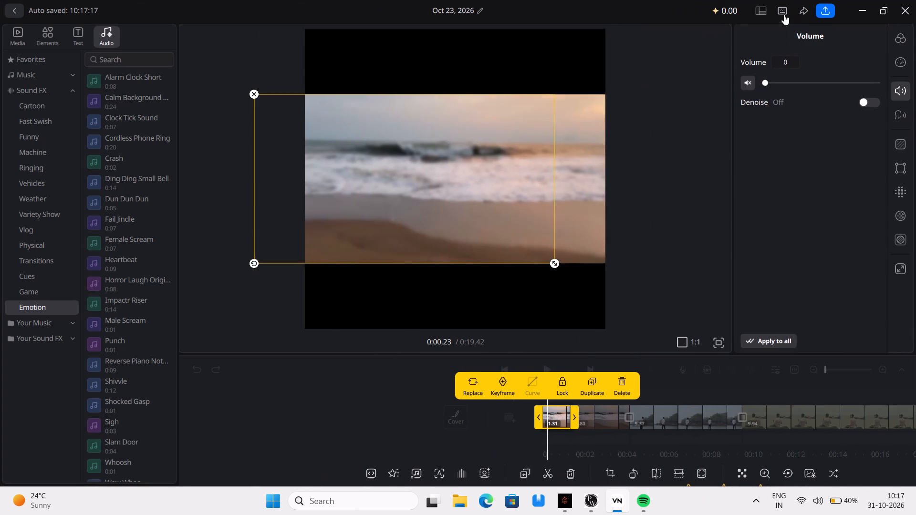
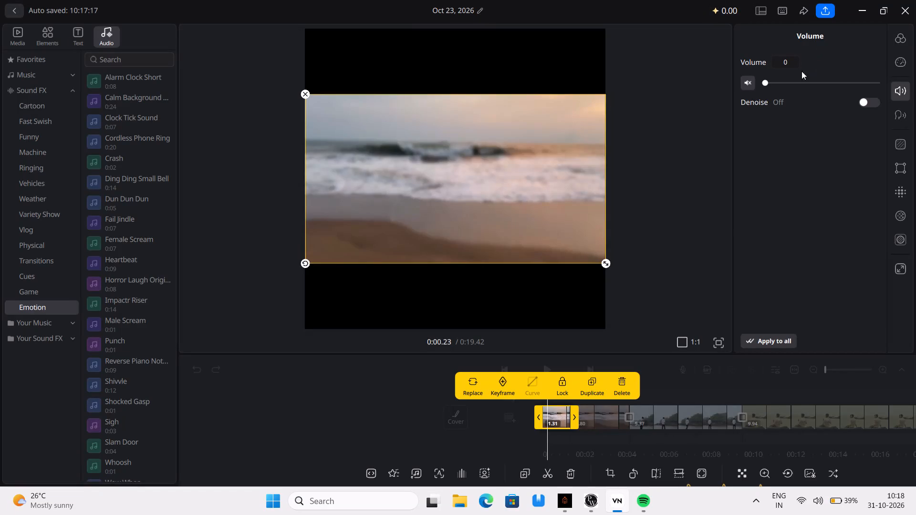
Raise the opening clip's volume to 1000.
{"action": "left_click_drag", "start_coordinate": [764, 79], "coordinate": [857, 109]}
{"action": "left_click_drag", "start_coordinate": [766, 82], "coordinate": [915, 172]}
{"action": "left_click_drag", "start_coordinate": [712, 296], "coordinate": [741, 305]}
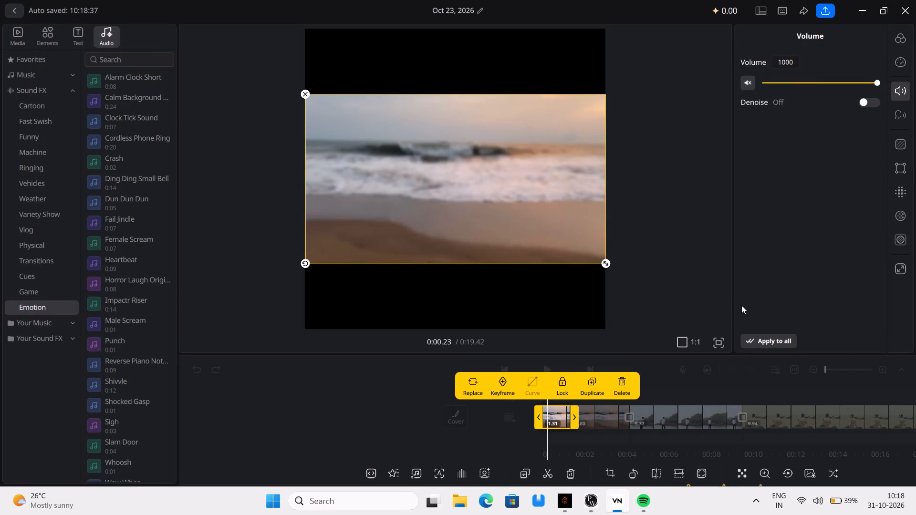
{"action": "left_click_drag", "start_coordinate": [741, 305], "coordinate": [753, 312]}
Preview the start of the video to hear how the opening clip sounds.
{"action": "left_click", "coordinate": [684, 306]}
{"action": "left_click_drag", "start_coordinate": [652, 396], "coordinate": [673, 404]}
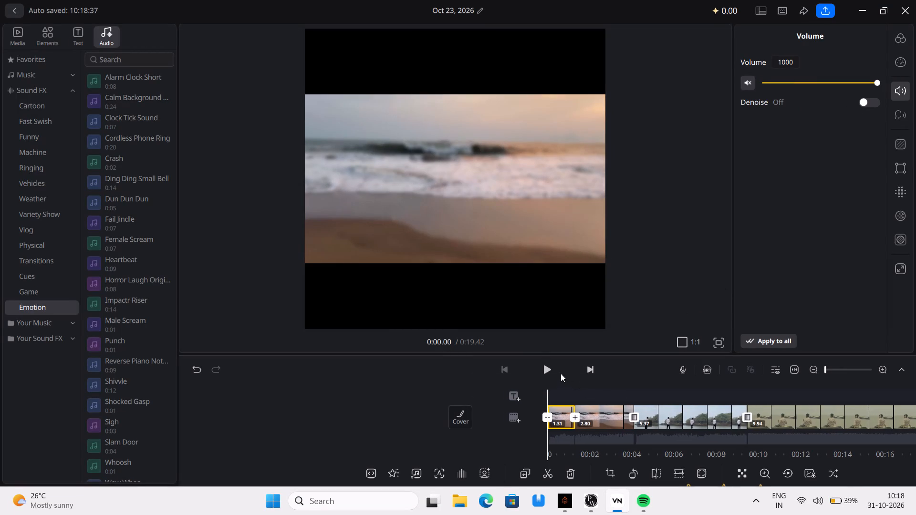
{"action": "left_click", "coordinate": [552, 369]}
{"action": "left_click_drag", "start_coordinate": [565, 393], "coordinate": [586, 400]}
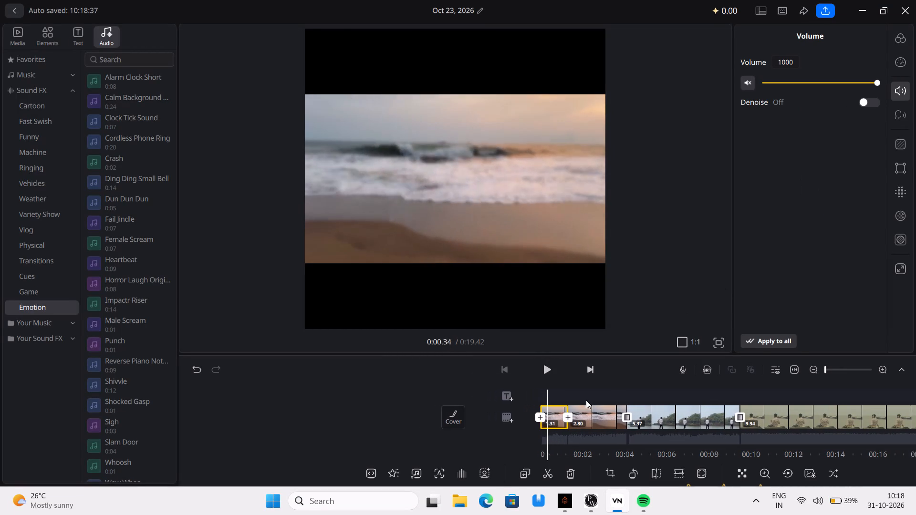
{"action": "left_click_drag", "start_coordinate": [586, 400], "coordinate": [585, 401]}
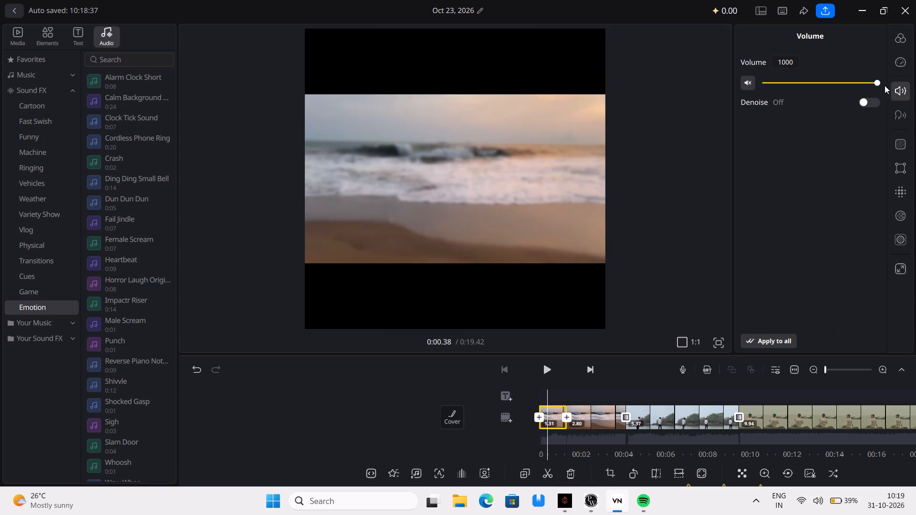
Set the opening clip's volume to 0.
{"action": "left_click_drag", "start_coordinate": [871, 78], "coordinate": [881, 85]}
{"action": "left_click_drag", "start_coordinate": [877, 82], "coordinate": [630, 115]}
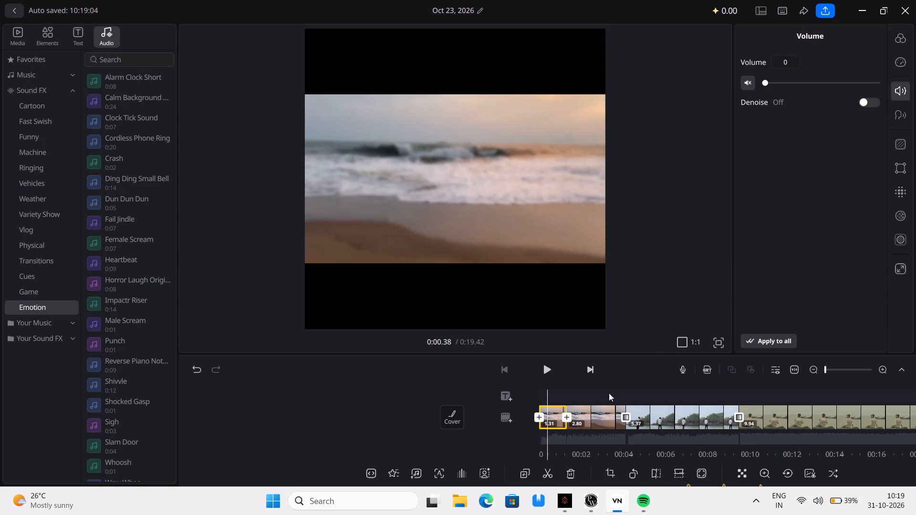
Extract the opening clip's audio again and set the extracted sound's volume to 0.
{"action": "left_click", "coordinate": [416, 471]}
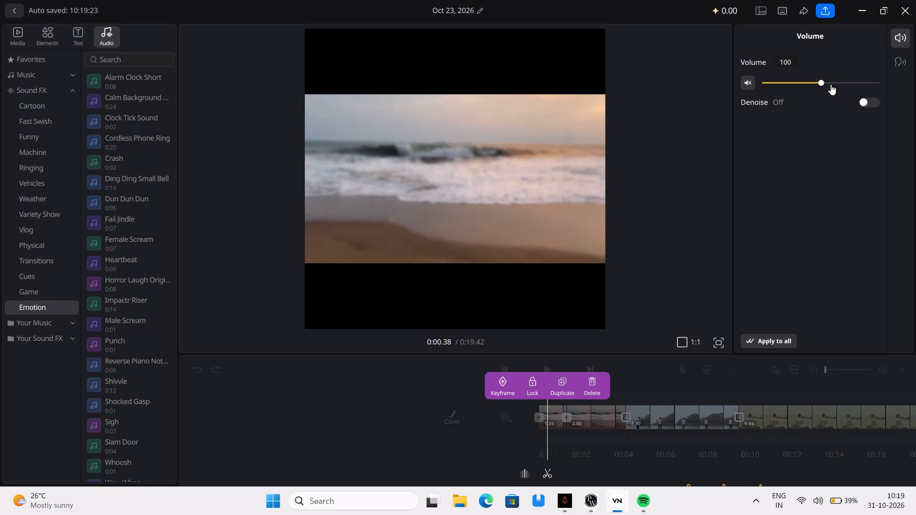
{"action": "left_click_drag", "start_coordinate": [820, 82], "coordinate": [726, 85]}
{"action": "left_click", "coordinate": [699, 224]}
Play back the start of the video to check its sound.
{"action": "left_click_drag", "start_coordinate": [581, 401], "coordinate": [635, 419]}
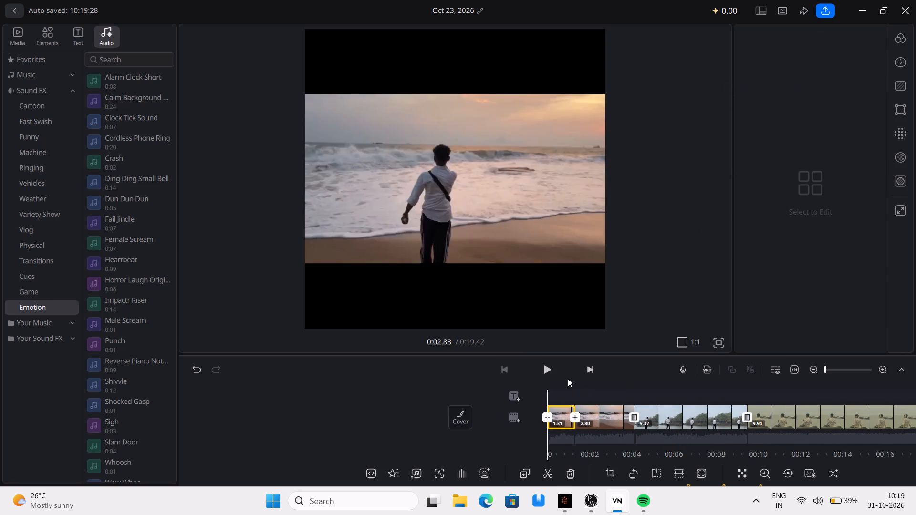
{"action": "left_click", "coordinate": [546, 367]}
{"action": "left_click_drag", "start_coordinate": [566, 401], "coordinate": [583, 409]}
{"action": "left_click", "coordinate": [583, 409]}
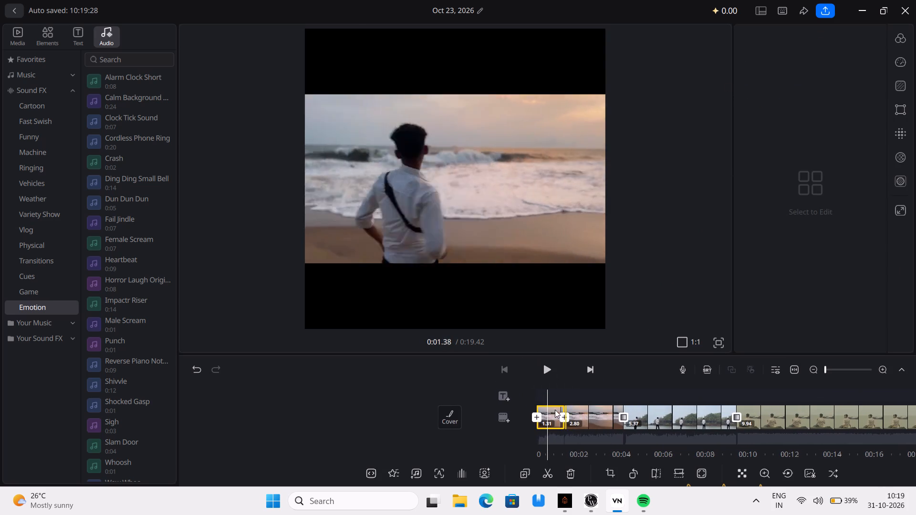
Select the opening clip, check its volume setting, and extract its audio once more.
{"action": "left_click", "coordinate": [555, 410]}
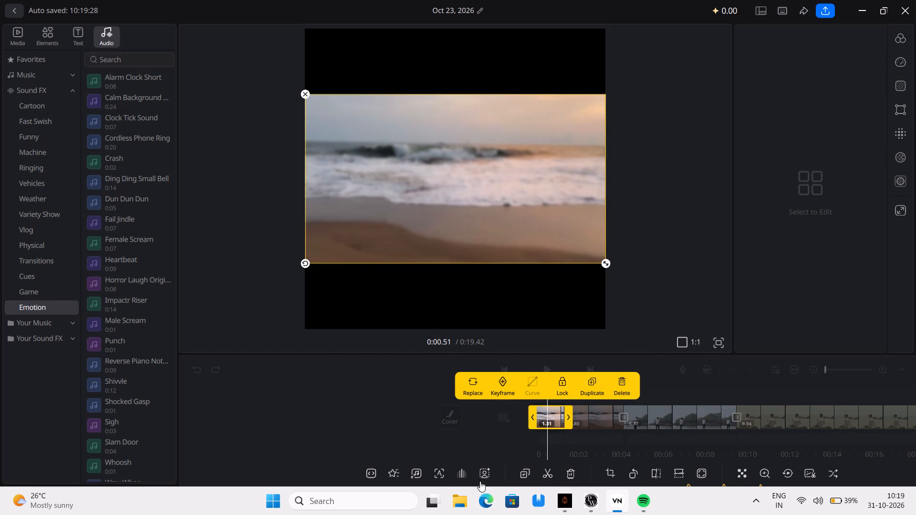
{"action": "left_click", "coordinate": [409, 477]}
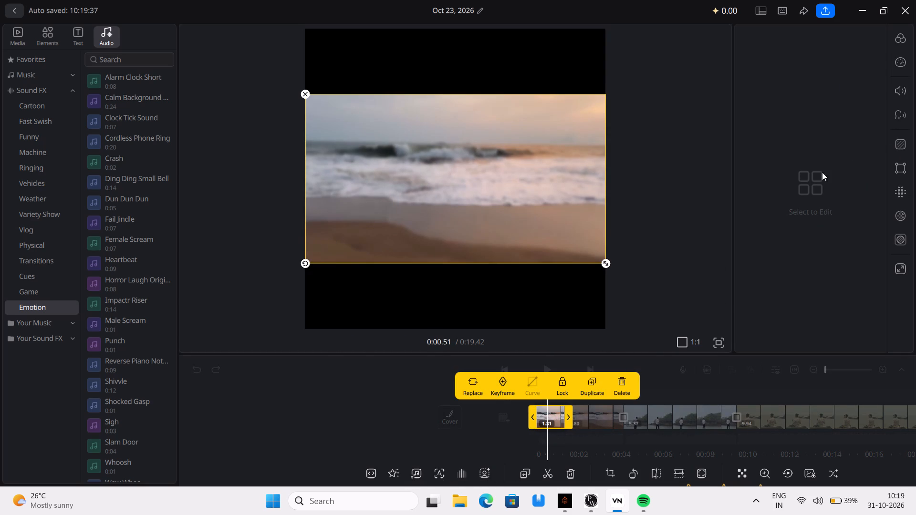
{"action": "left_click", "coordinate": [899, 93]}
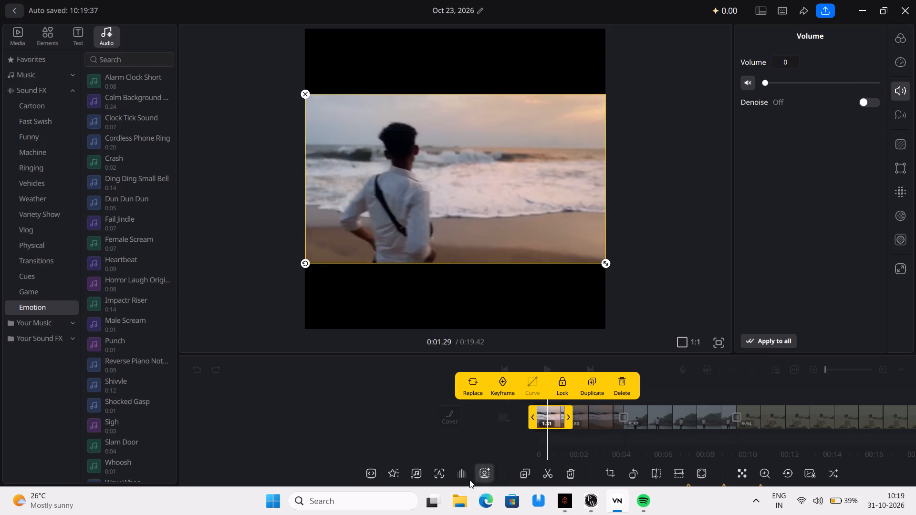
{"action": "left_click", "coordinate": [407, 471]}
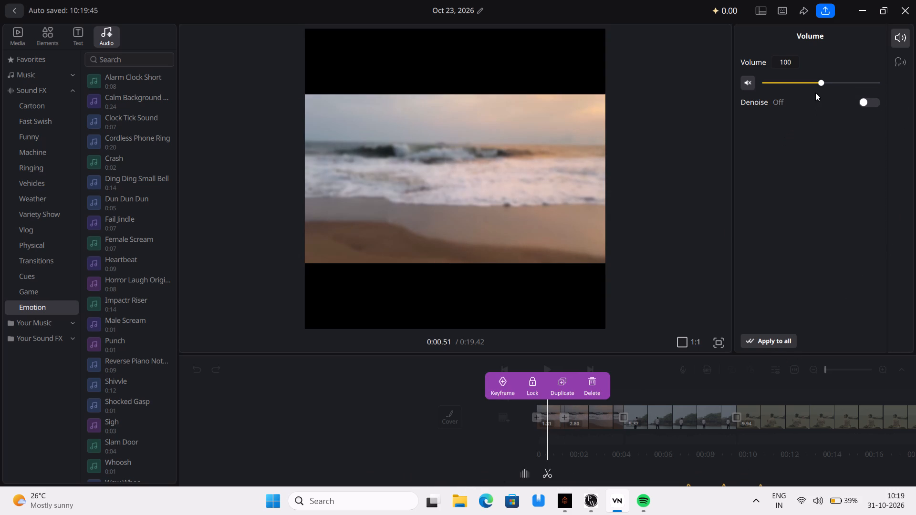
Set the newly extracted sound's volume to 0 and apply that volume to all.
{"action": "left_click_drag", "start_coordinate": [819, 81], "coordinate": [720, 98]}
{"action": "left_click", "coordinate": [776, 343]}
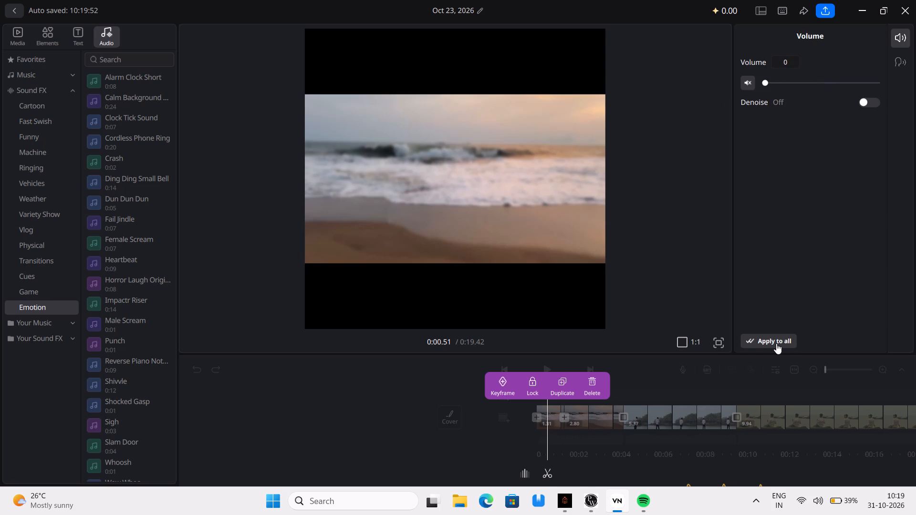
{"action": "left_click_drag", "start_coordinate": [776, 343], "coordinate": [772, 349]}
{"action": "left_click", "coordinate": [771, 349]}
{"action": "left_click", "coordinate": [771, 349]}
Try to open the fade settings for the extracted sound, then deselect it.
{"action": "left_click", "coordinate": [531, 473]}
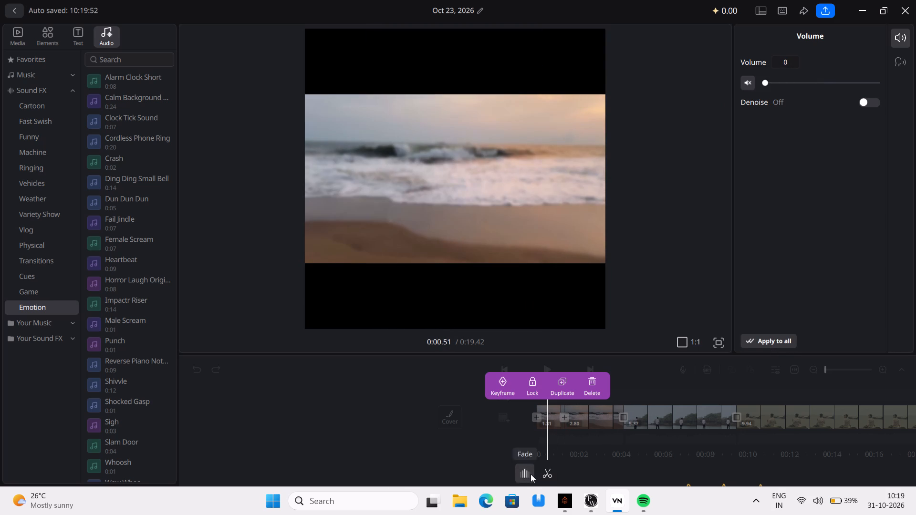
{"action": "left_click", "coordinate": [619, 472]}
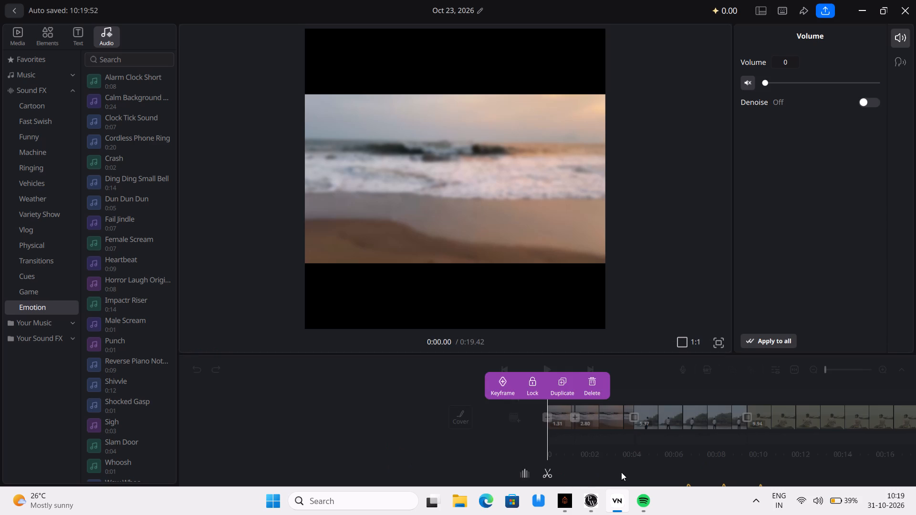
{"action": "left_click", "coordinate": [655, 268]}
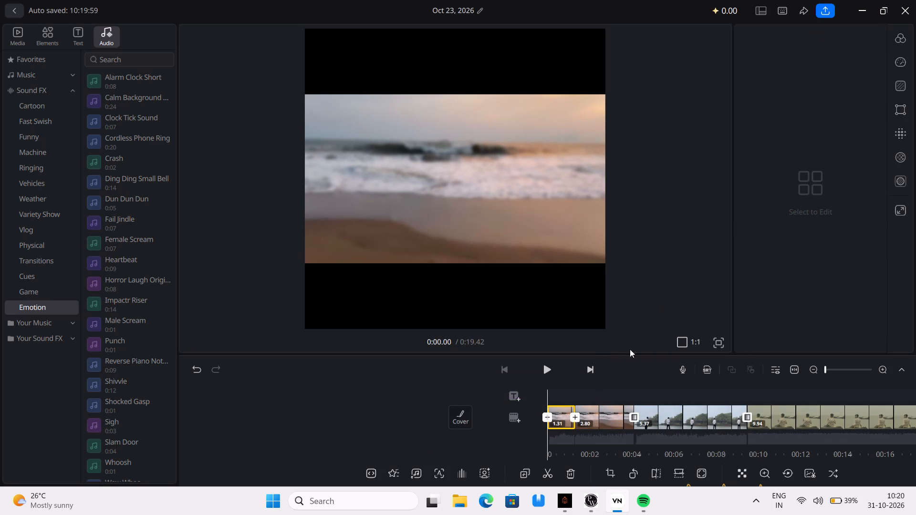
Play the video from the beginning several times, into the third clip, to check its sound.
{"action": "left_click", "coordinate": [552, 365]}
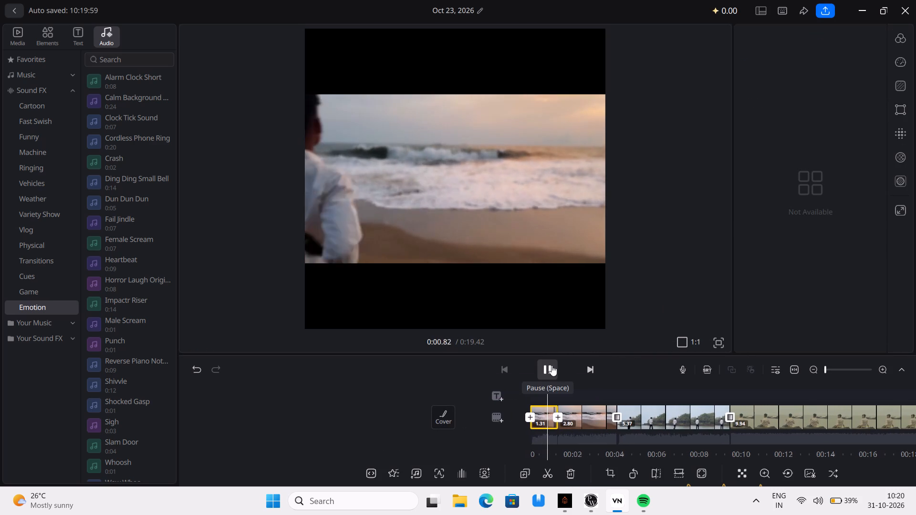
{"action": "left_click_drag", "start_coordinate": [573, 389], "coordinate": [638, 433]}
{"action": "left_click", "coordinate": [550, 373]}
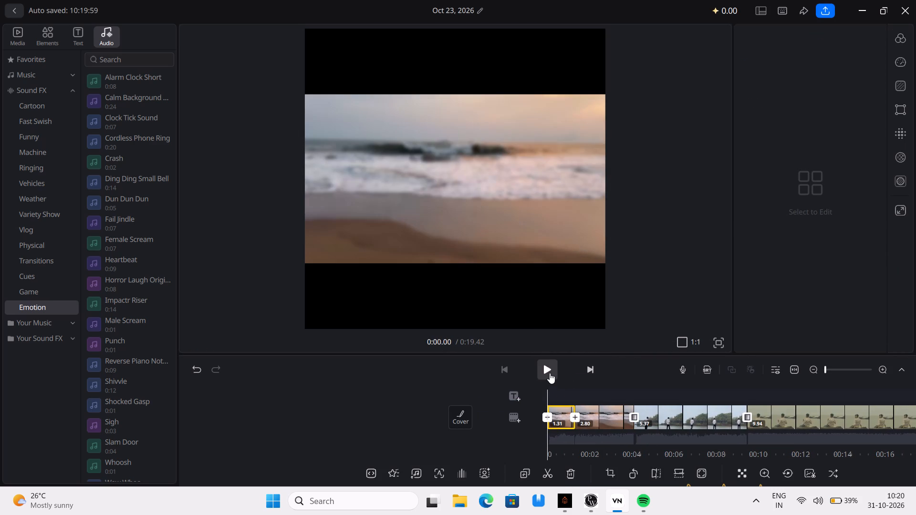
{"action": "left_click_drag", "start_coordinate": [573, 399], "coordinate": [599, 408]}
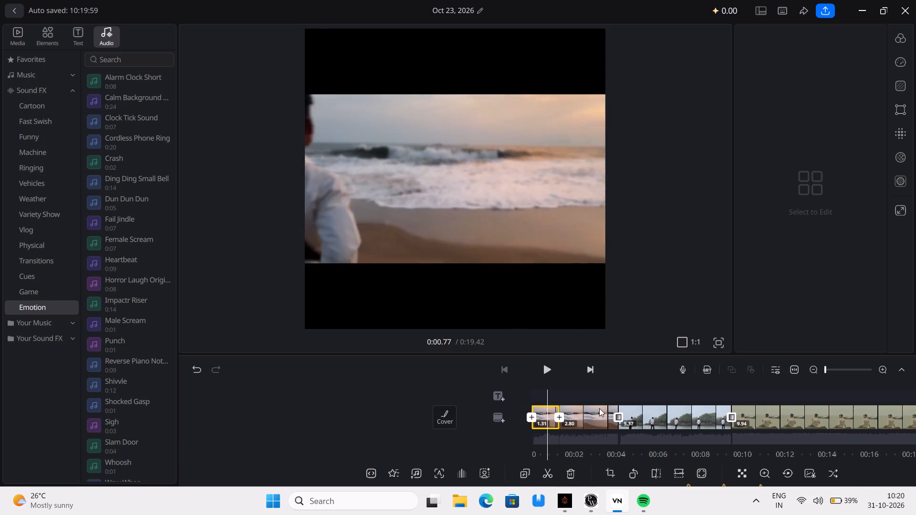
{"action": "left_click_drag", "start_coordinate": [599, 408], "coordinate": [629, 422]}
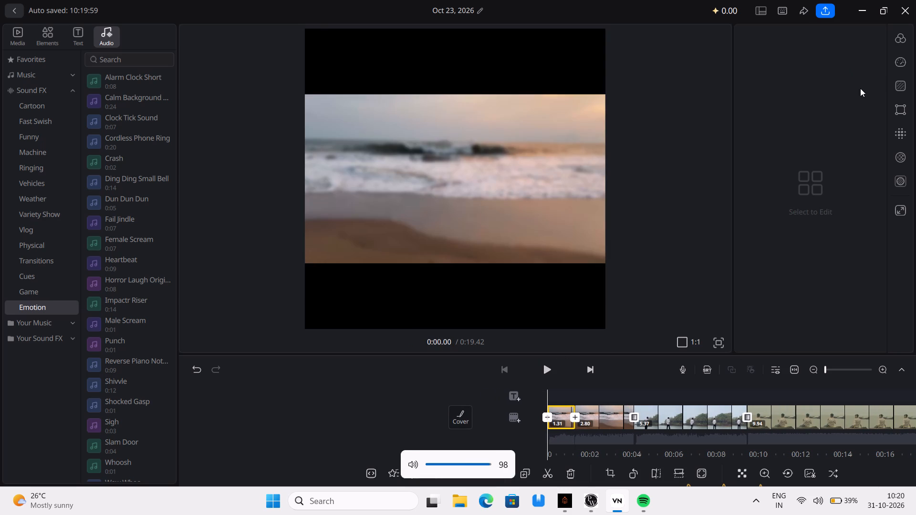
{"action": "left_click", "coordinate": [545, 369]}
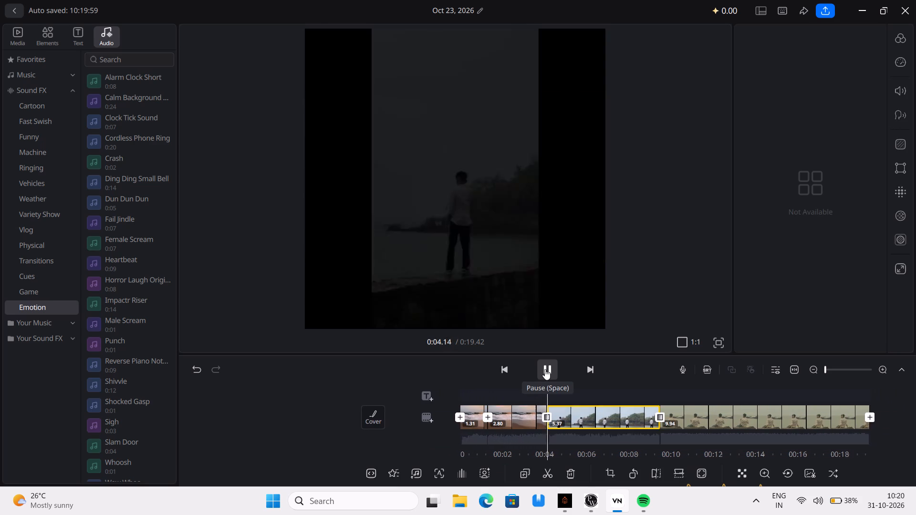
{"action": "left_click_drag", "start_coordinate": [554, 408], "coordinate": [687, 438]}
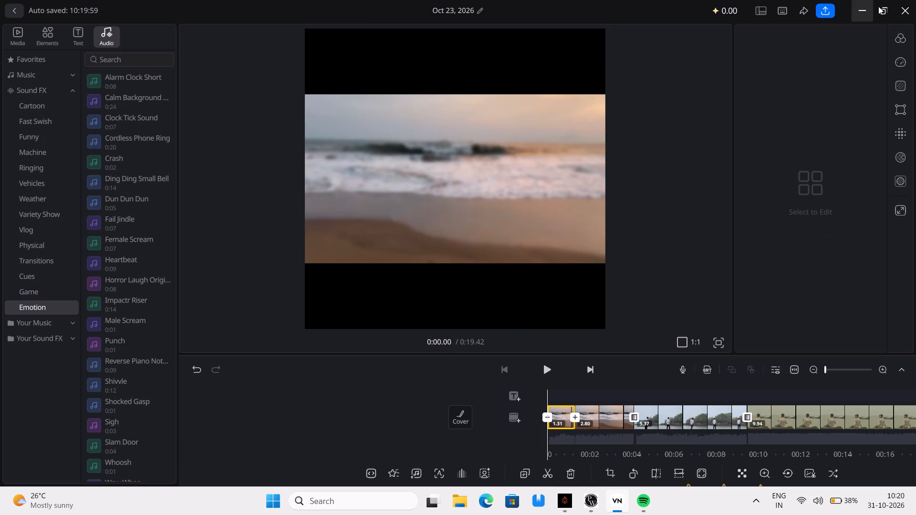
Minimize the video editor to show the desktop.
{"action": "left_click", "coordinate": [858, 6]}
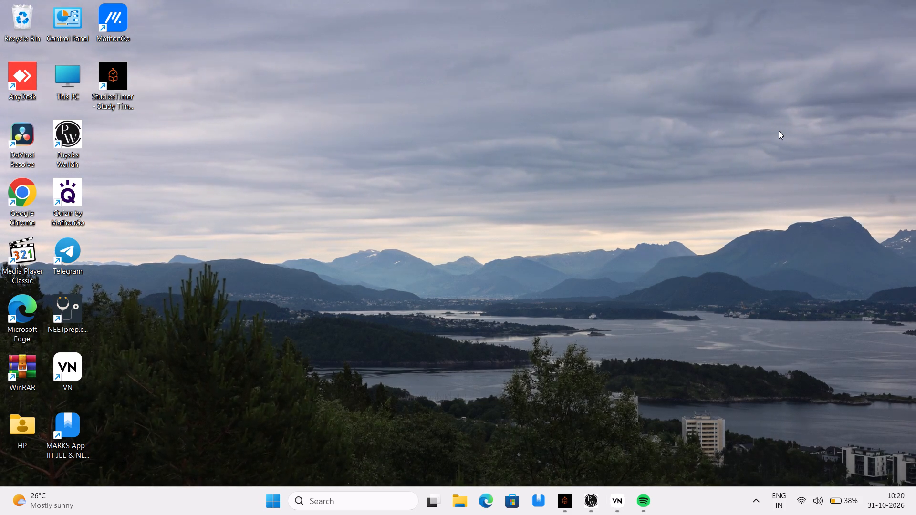
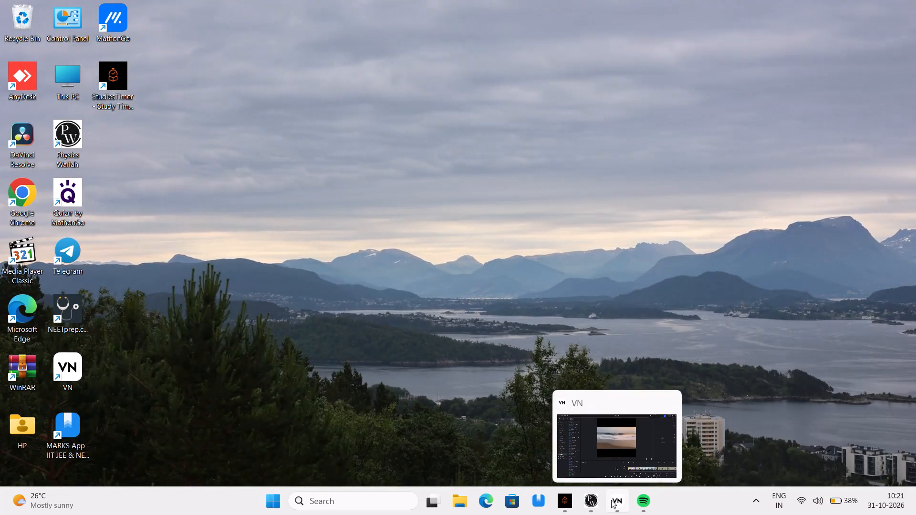
Switch back to the VN video editor and play the project on into the last clip.
{"action": "left_click", "coordinate": [605, 460]}
{"action": "left_click", "coordinate": [552, 368]}
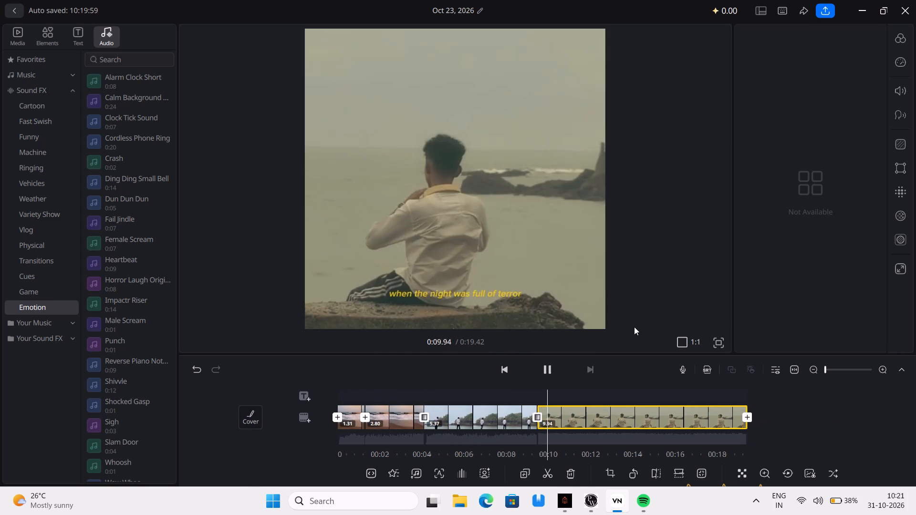
Select the last clip, the man seated by the sea, and open its colour adjustments.
{"action": "left_click", "coordinate": [624, 410]}
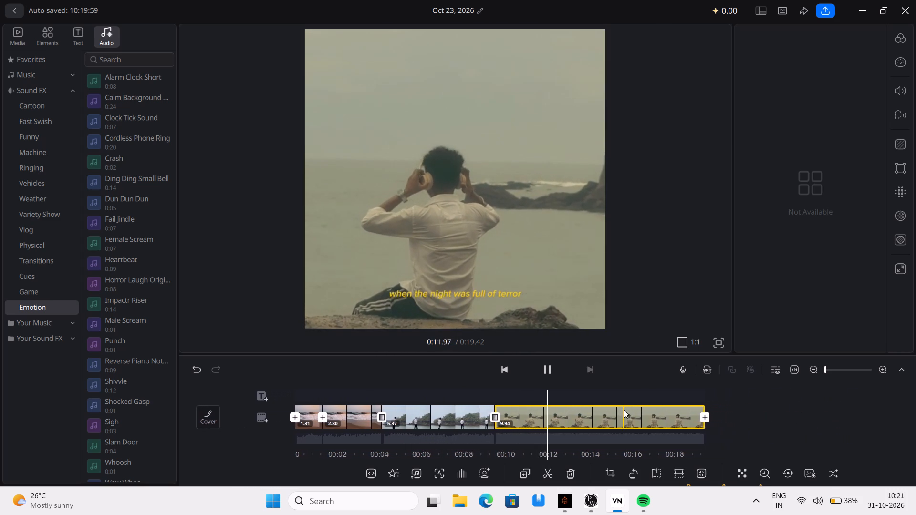
{"action": "left_click", "coordinate": [895, 38]}
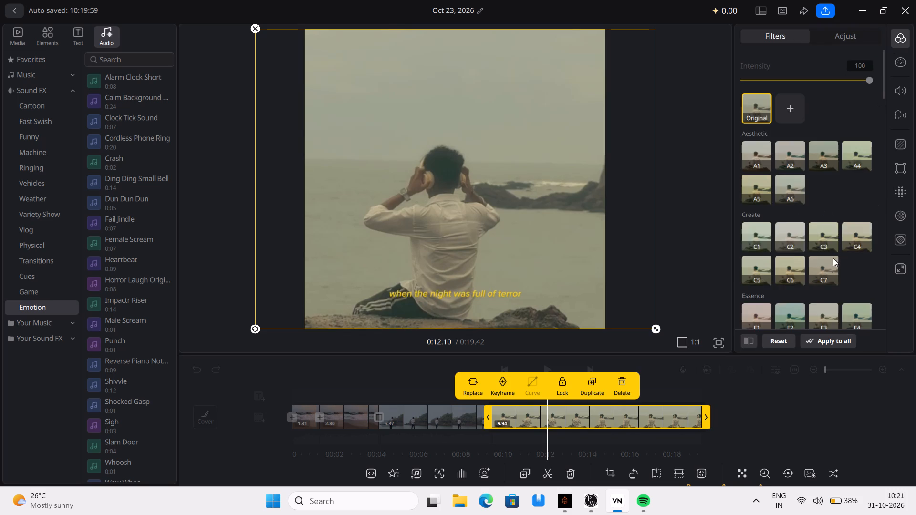
{"action": "left_click", "coordinate": [845, 35]}
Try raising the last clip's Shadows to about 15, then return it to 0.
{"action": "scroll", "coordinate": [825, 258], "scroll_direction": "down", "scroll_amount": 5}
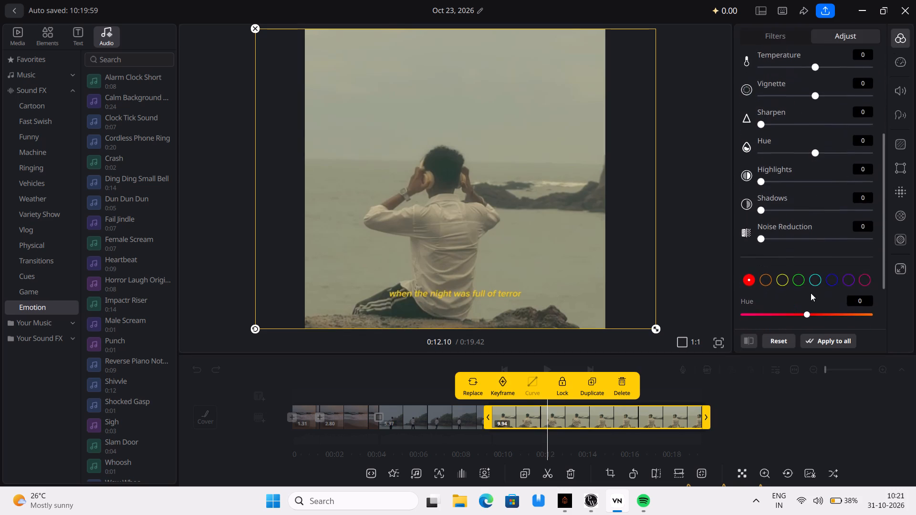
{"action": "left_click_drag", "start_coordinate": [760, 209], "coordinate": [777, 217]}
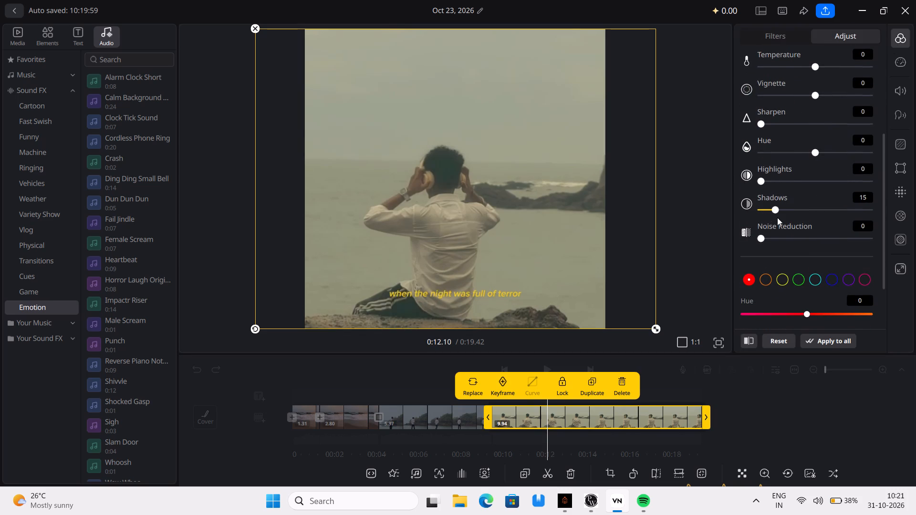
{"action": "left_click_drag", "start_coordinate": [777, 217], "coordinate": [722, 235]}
Set the last clip's Contrast to +93 and its Exposure to +21.
{"action": "scroll", "coordinate": [817, 174], "scroll_direction": "up", "scroll_amount": 4}
{"action": "scroll", "coordinate": [801, 120], "scroll_direction": "up", "scroll_amount": 2}
{"action": "left_click_drag", "start_coordinate": [819, 105], "coordinate": [826, 109]}
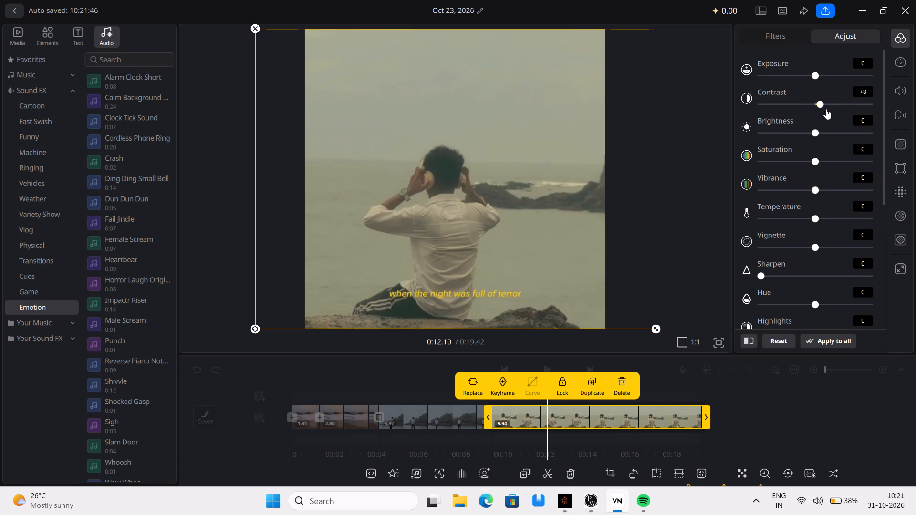
{"action": "left_click_drag", "start_coordinate": [826, 109], "coordinate": [842, 134]}
{"action": "left_click_drag", "start_coordinate": [842, 134], "coordinate": [872, 168]}
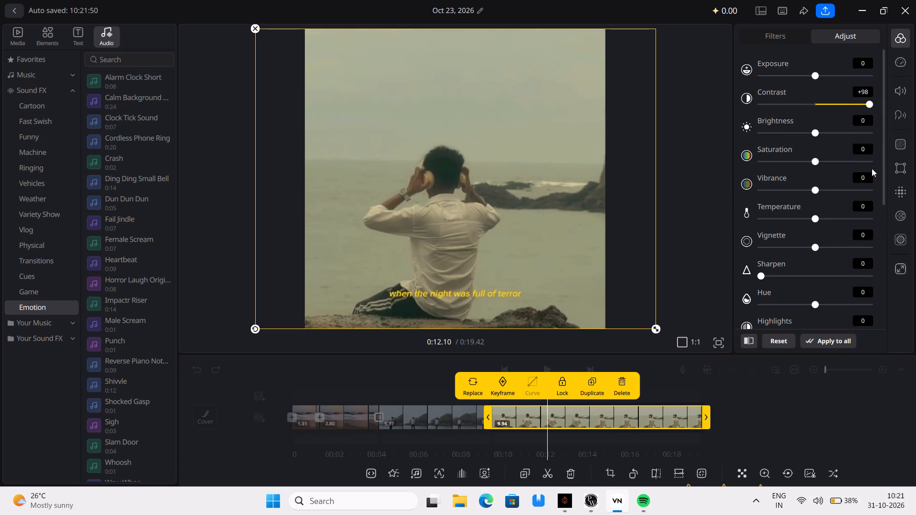
{"action": "left_click_drag", "start_coordinate": [872, 168], "coordinate": [869, 168]}
{"action": "left_click_drag", "start_coordinate": [814, 78], "coordinate": [827, 83]}
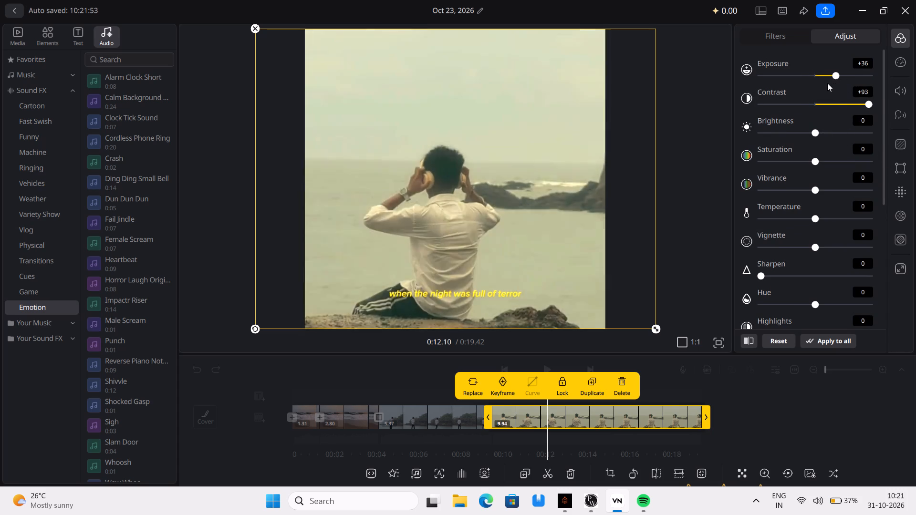
{"action": "left_click_drag", "start_coordinate": [827, 83], "coordinate": [825, 87]}
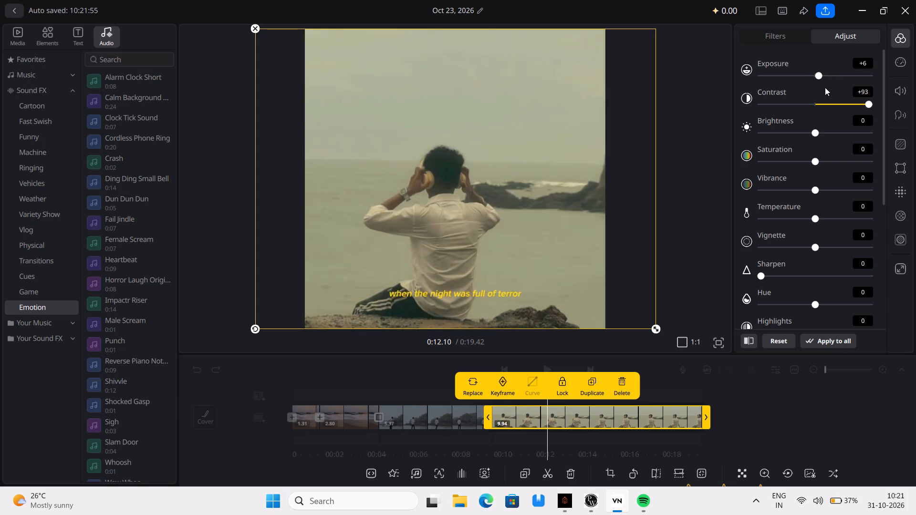
{"action": "left_click_drag", "start_coordinate": [825, 87], "coordinate": [827, 88]}
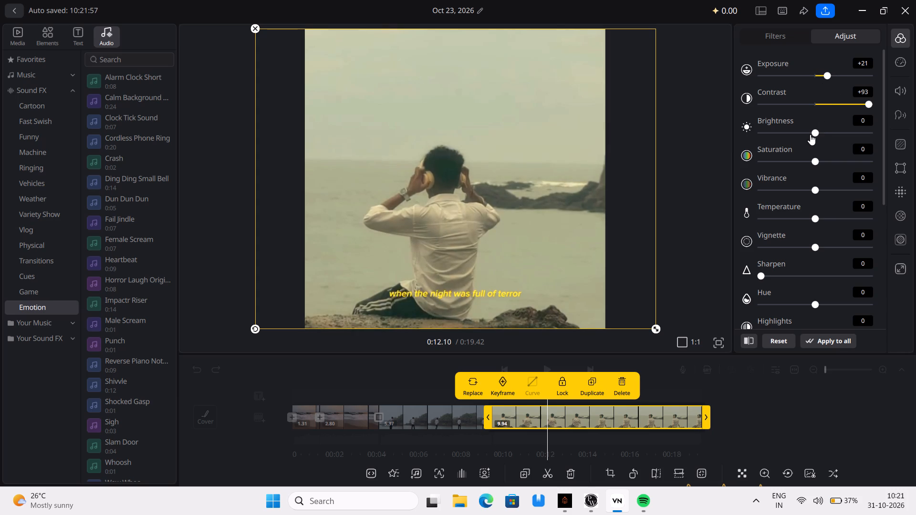
Set the last clip's Brightness to -13.
{"action": "left_click_drag", "start_coordinate": [816, 133], "coordinate": [801, 133]}
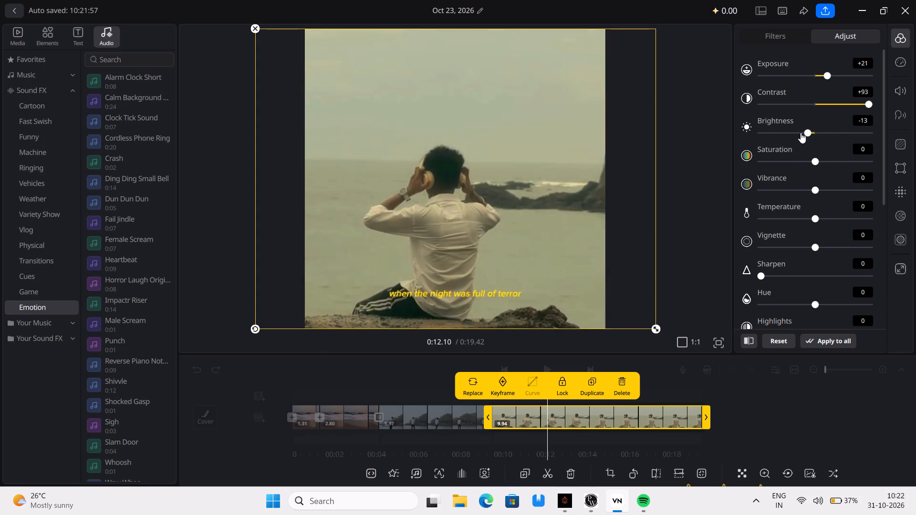
{"action": "left_click_drag", "start_coordinate": [801, 133], "coordinate": [814, 140]}
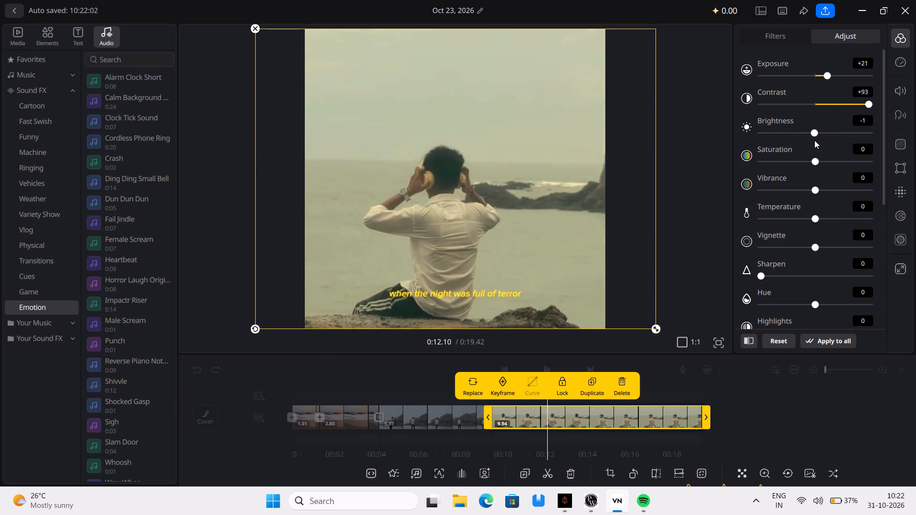
{"action": "left_click_drag", "start_coordinate": [814, 140], "coordinate": [808, 139]}
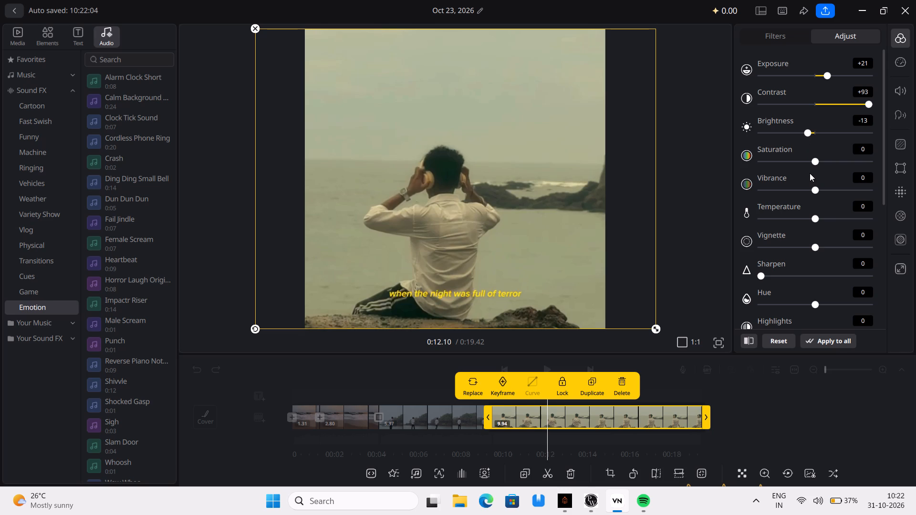
Set the last clip's Saturation to +14 and its Vibrance to +35.
{"action": "left_click_drag", "start_coordinate": [814, 161], "coordinate": [807, 159]}
{"action": "left_click_drag", "start_coordinate": [807, 159], "coordinate": [823, 178]}
{"action": "left_click_drag", "start_coordinate": [815, 189], "coordinate": [843, 222]}
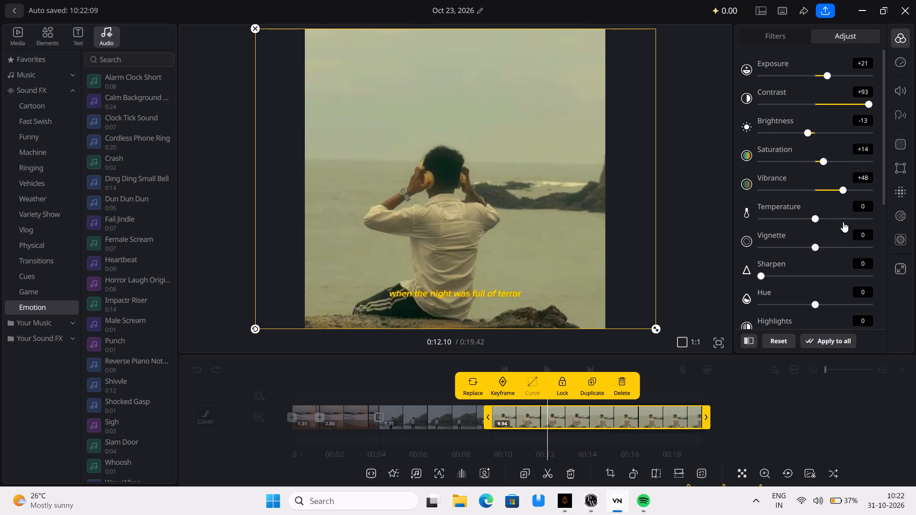
{"action": "left_click_drag", "start_coordinate": [843, 222], "coordinate": [835, 220]}
Cool the last clip's Temperature to -17 and set its Vignette to -14.
{"action": "left_click_drag", "start_coordinate": [815, 215], "coordinate": [820, 217]}
{"action": "left_click_drag", "start_coordinate": [820, 217], "coordinate": [826, 236]}
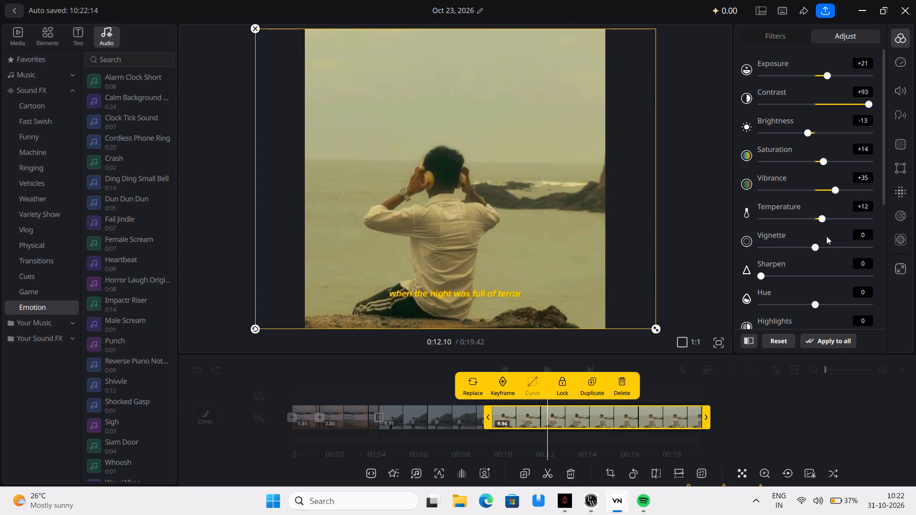
{"action": "left_click_drag", "start_coordinate": [826, 236], "coordinate": [804, 231]}
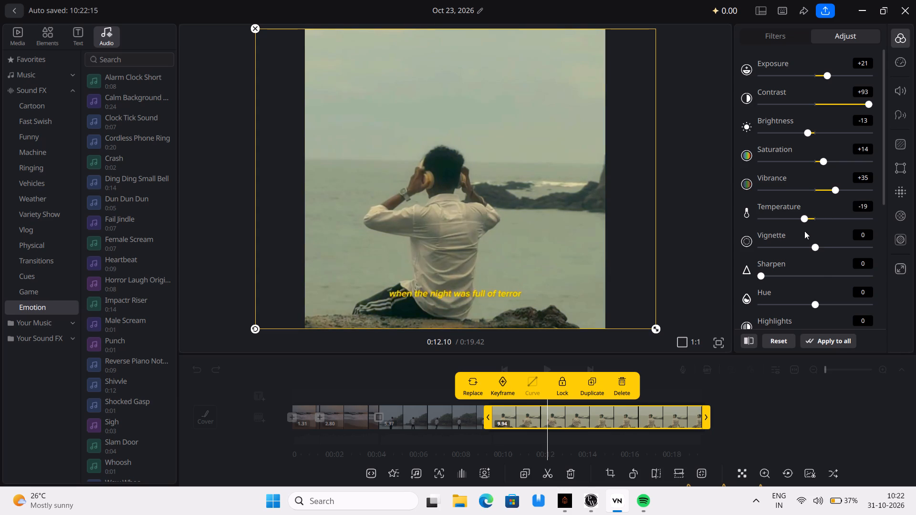
{"action": "left_click_drag", "start_coordinate": [804, 231], "coordinate": [805, 232]}
{"action": "scroll", "coordinate": [808, 233], "scroll_direction": "down", "scroll_amount": 1}
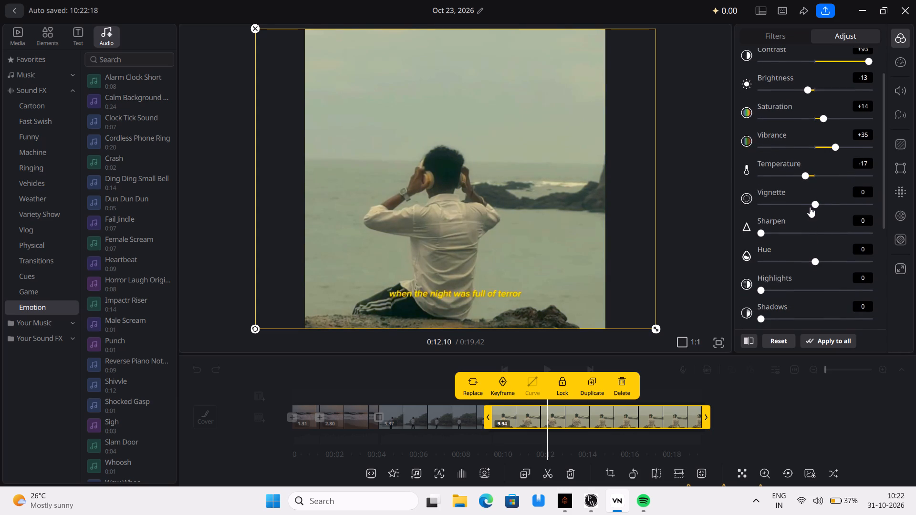
{"action": "left_click_drag", "start_coordinate": [818, 206], "coordinate": [807, 206]}
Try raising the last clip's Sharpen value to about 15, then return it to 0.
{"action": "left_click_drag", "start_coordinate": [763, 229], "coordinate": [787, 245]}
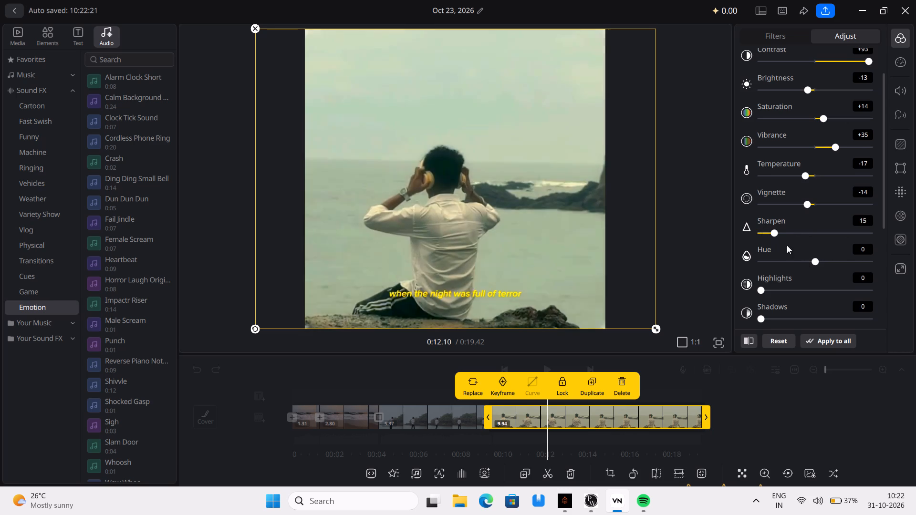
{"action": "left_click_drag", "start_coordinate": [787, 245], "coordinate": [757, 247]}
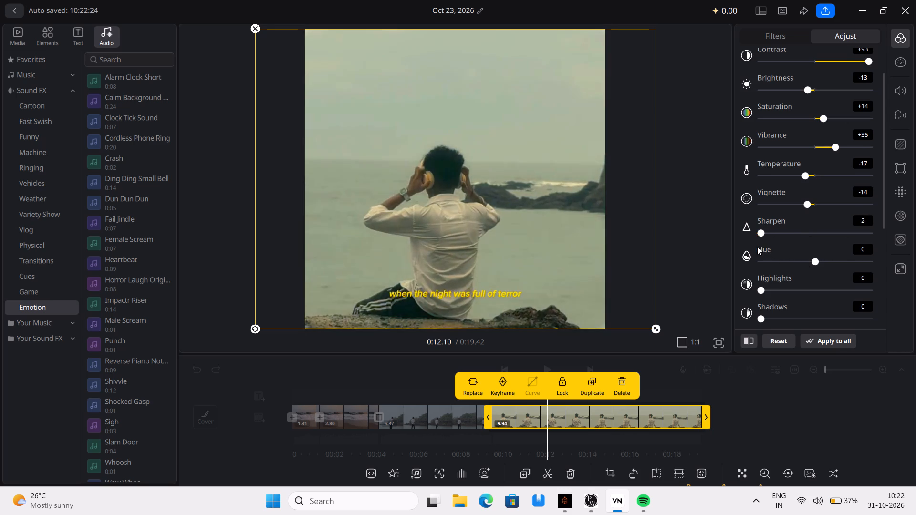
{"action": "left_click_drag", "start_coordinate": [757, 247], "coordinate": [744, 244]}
Set the last clip's Highlights to 34, Shadows to 9 and Noise Reduction to 5.
{"action": "scroll", "coordinate": [827, 292], "scroll_direction": "down", "scroll_amount": 1}
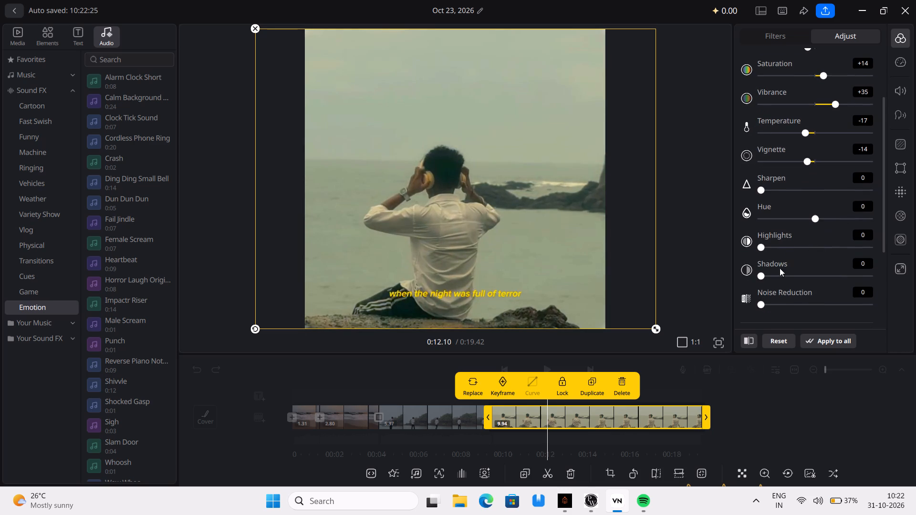
{"action": "left_click_drag", "start_coordinate": [759, 247], "coordinate": [815, 280]}
{"action": "left_click_drag", "start_coordinate": [815, 280], "coordinate": [797, 282]}
{"action": "left_click_drag", "start_coordinate": [763, 271], "coordinate": [775, 292]}
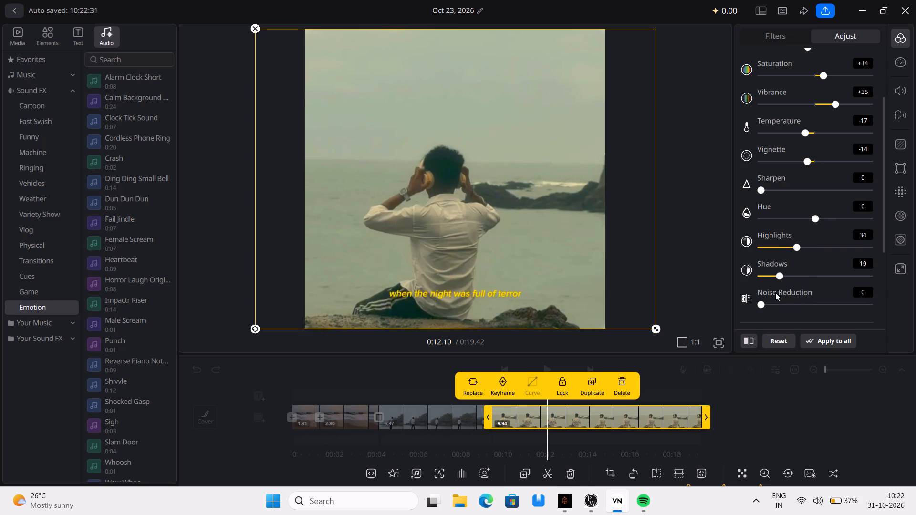
{"action": "left_click_drag", "start_coordinate": [775, 292], "coordinate": [768, 297]}
{"action": "left_click_drag", "start_coordinate": [760, 300], "coordinate": [763, 323]}
Deselect the last clip, then play and scrub back through the timeline to review its adjusted colours.
{"action": "left_click_drag", "start_coordinate": [723, 368], "coordinate": [775, 387]}
{"action": "left_click", "coordinate": [775, 394]}
{"action": "left_click_drag", "start_coordinate": [795, 412], "coordinate": [833, 427]}
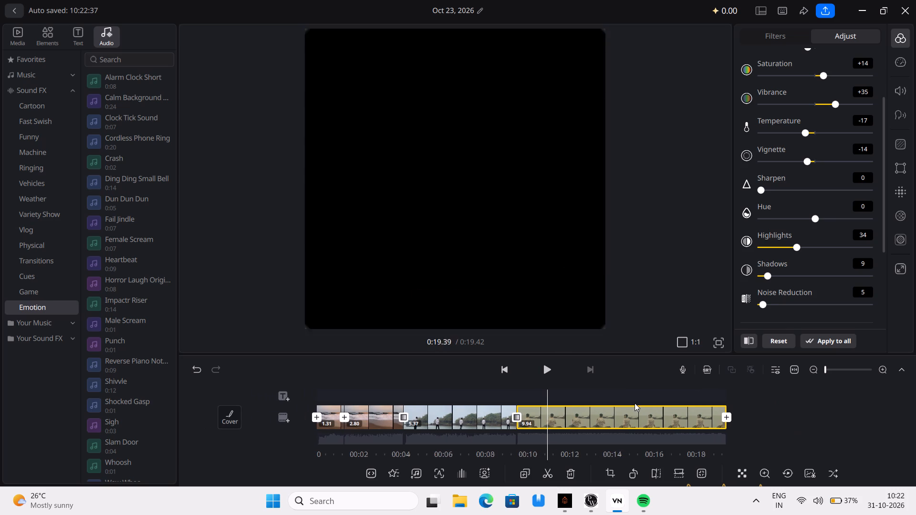
{"action": "left_click_drag", "start_coordinate": [635, 402], "coordinate": [714, 422]}
{"action": "left_click", "coordinate": [551, 366]}
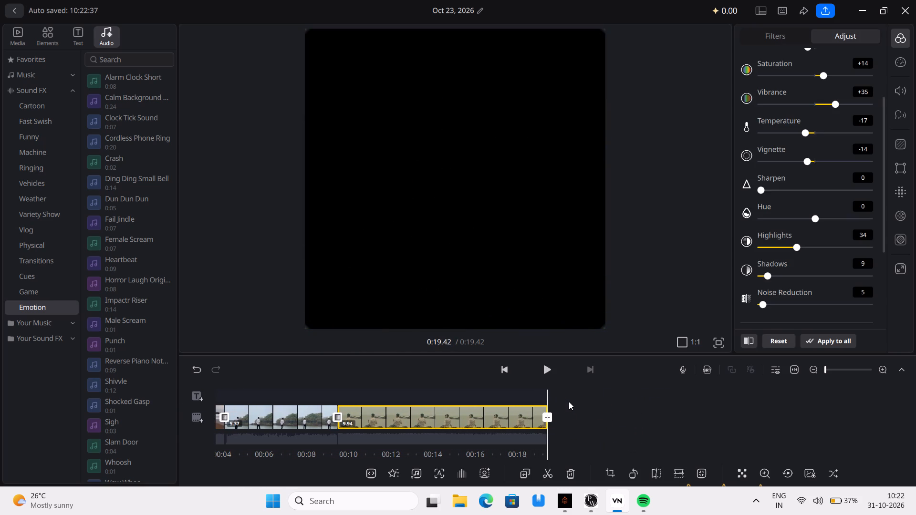
{"action": "left_click_drag", "start_coordinate": [591, 406], "coordinate": [706, 474]}
{"action": "left_click_drag", "start_coordinate": [687, 466], "coordinate": [760, 497]}
{"action": "left_click_drag", "start_coordinate": [710, 442], "coordinate": [718, 443]}
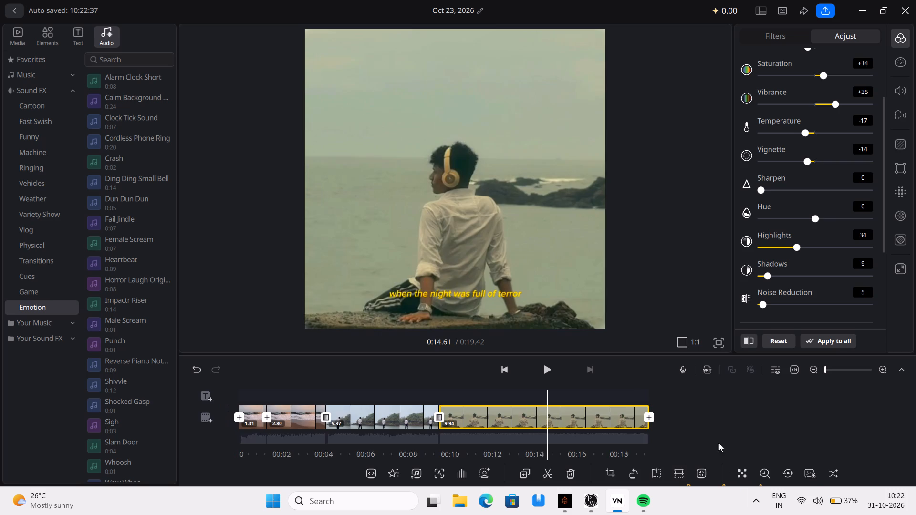
{"action": "left_click_drag", "start_coordinate": [718, 443], "coordinate": [841, 480]}
{"action": "left_click_drag", "start_coordinate": [750, 411], "coordinate": [912, 477]}
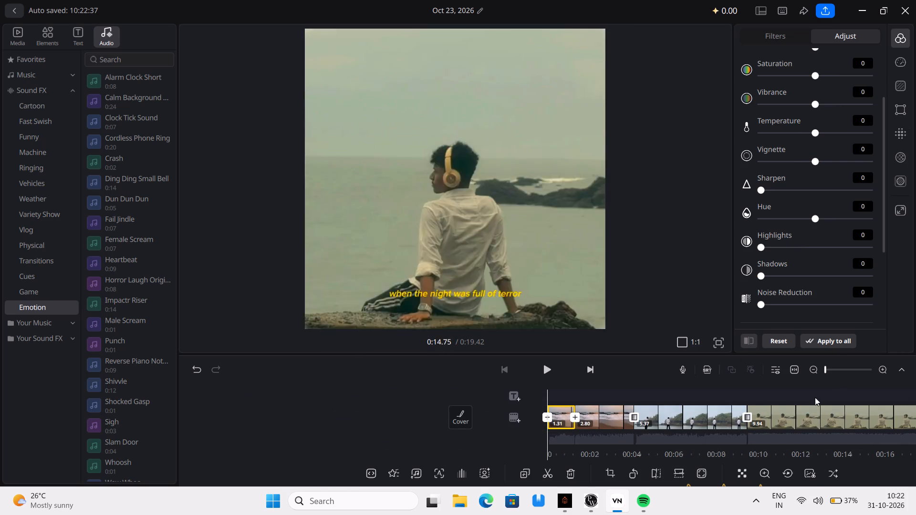
Select the third clip, the man standing on the wall, and set its Exposure to 25 and Contrast to 35.
{"action": "left_click", "coordinate": [682, 410]}
{"action": "left_click_drag", "start_coordinate": [696, 417], "coordinate": [738, 430]}
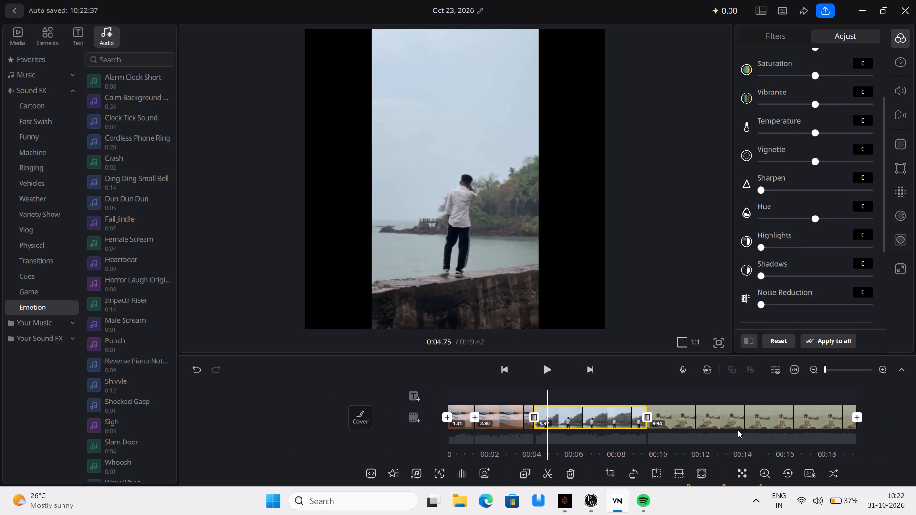
{"action": "left_click_drag", "start_coordinate": [738, 430], "coordinate": [732, 431]}
{"action": "left_click_drag", "start_coordinate": [727, 438], "coordinate": [755, 447]}
{"action": "left_click_drag", "start_coordinate": [726, 431], "coordinate": [717, 429]}
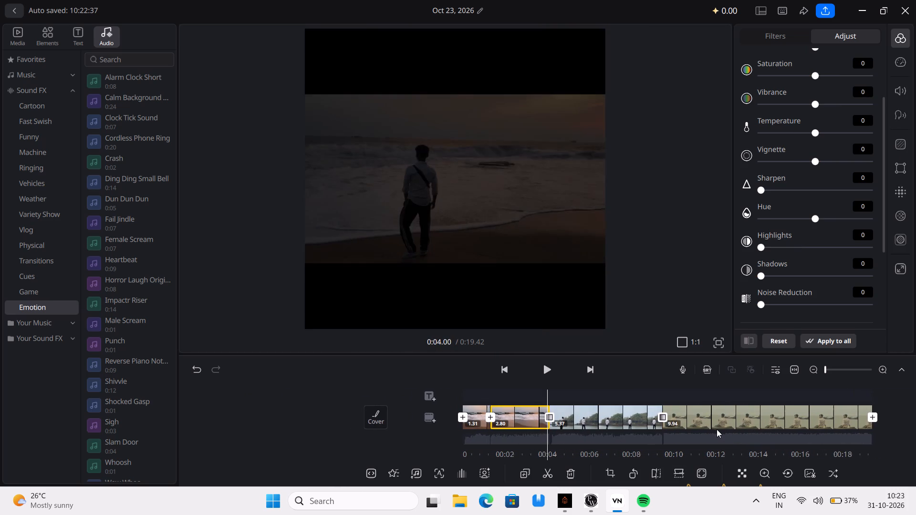
{"action": "left_click_drag", "start_coordinate": [717, 429], "coordinate": [681, 420]}
{"action": "left_click", "coordinate": [590, 406]}
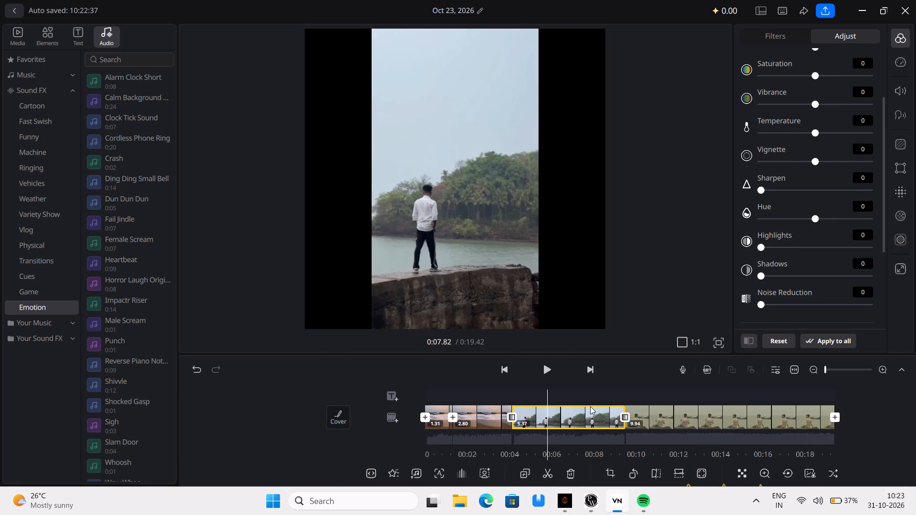
{"action": "scroll", "coordinate": [791, 124], "scroll_direction": "up", "scroll_amount": 2}
{"action": "scroll", "coordinate": [831, 127], "scroll_direction": "up", "scroll_amount": 5}
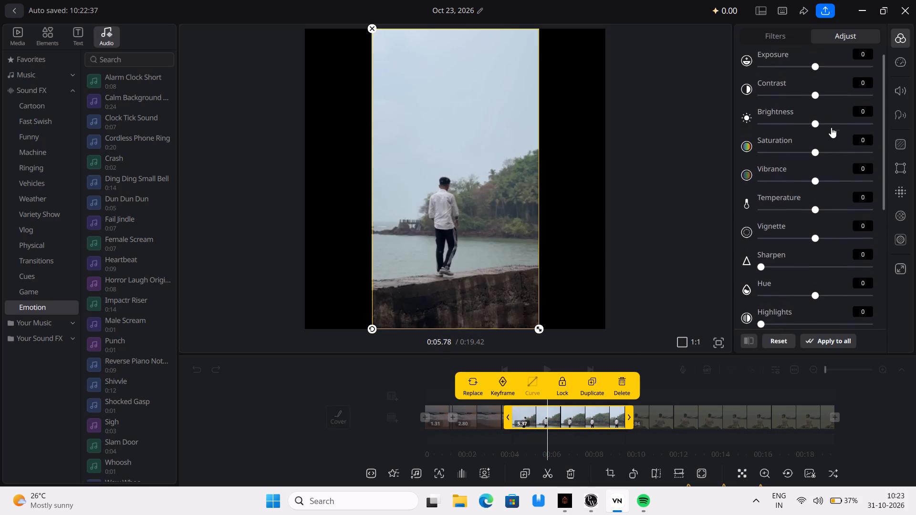
{"action": "scroll", "coordinate": [831, 127], "scroll_direction": "up", "scroll_amount": 4}
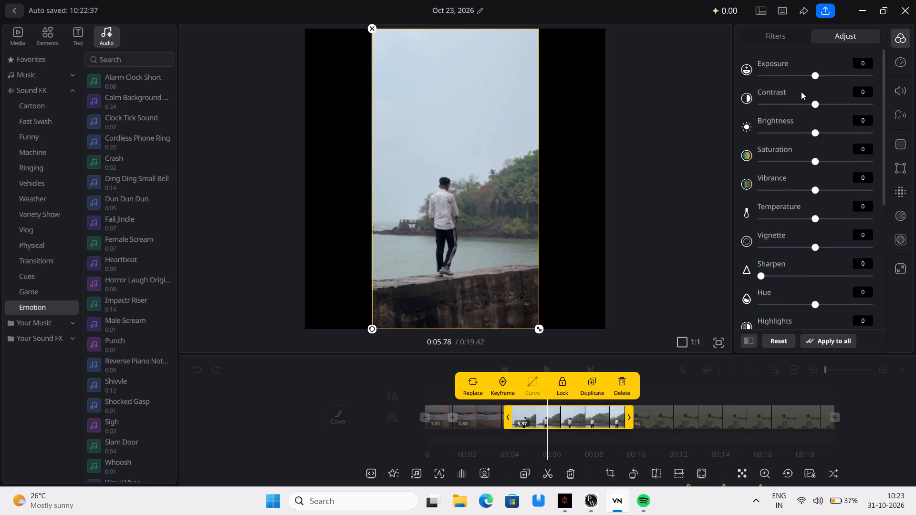
{"action": "left_click_drag", "start_coordinate": [816, 72], "coordinate": [823, 78]}
{"action": "left_click_drag", "start_coordinate": [823, 78], "coordinate": [830, 82]}
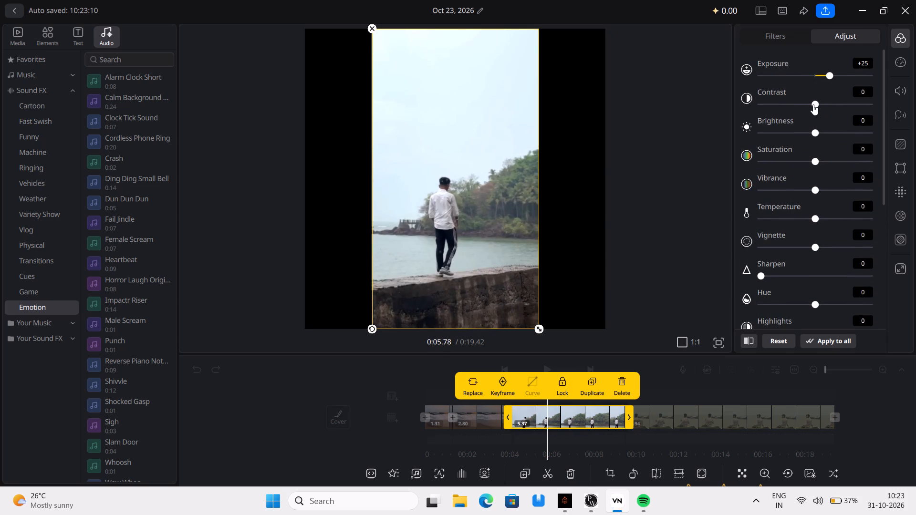
{"action": "left_click_drag", "start_coordinate": [813, 104], "coordinate": [835, 116]}
{"action": "left_click_drag", "start_coordinate": [835, 116], "coordinate": [835, 117]}
Set the third clip's Brightness to -2, Saturation to 18 and Vibrance to 24.
{"action": "left_click_drag", "start_coordinate": [814, 130], "coordinate": [823, 135]}
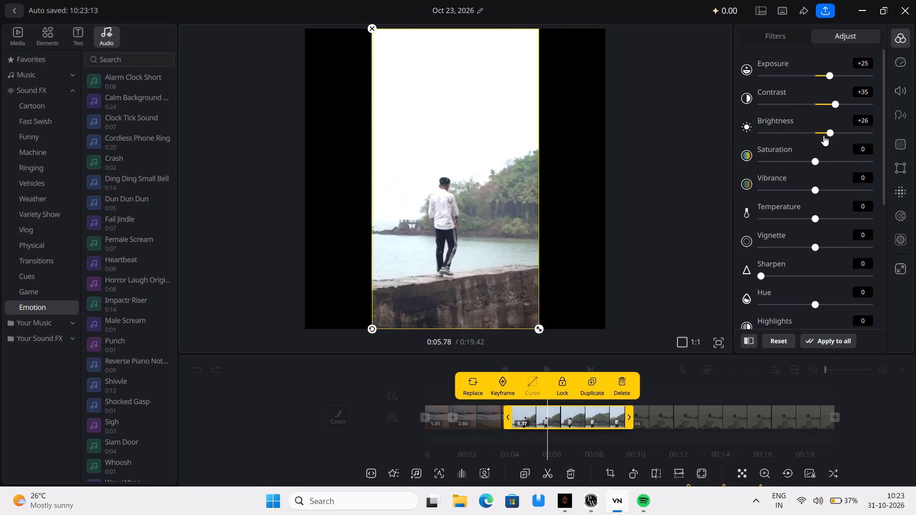
{"action": "left_click_drag", "start_coordinate": [823, 135], "coordinate": [814, 138]}
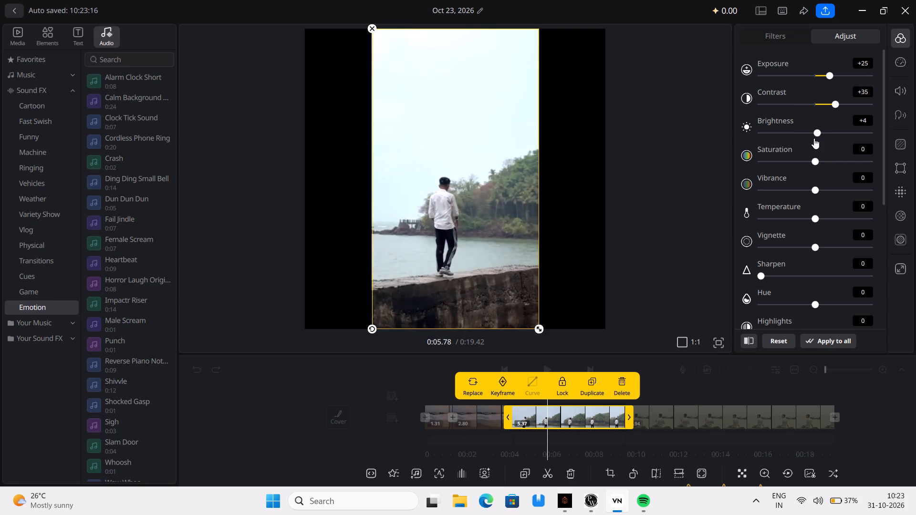
{"action": "left_click_drag", "start_coordinate": [814, 138], "coordinate": [814, 139]}
{"action": "left_click_drag", "start_coordinate": [814, 160], "coordinate": [823, 174]}
{"action": "left_click_drag", "start_coordinate": [822, 164], "coordinate": [840, 181]}
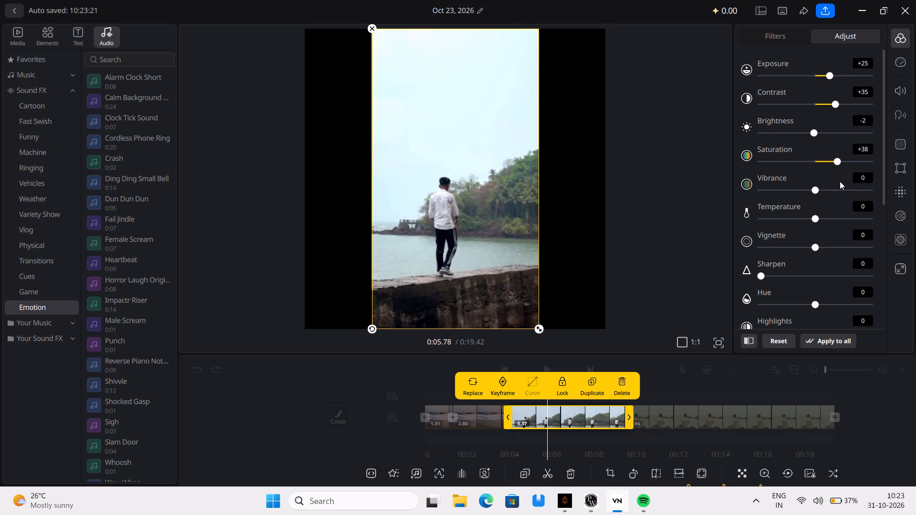
{"action": "left_click_drag", "start_coordinate": [840, 181], "coordinate": [824, 189]}
{"action": "left_click_drag", "start_coordinate": [824, 189], "coordinate": [825, 192]}
{"action": "left_click_drag", "start_coordinate": [816, 186], "coordinate": [829, 205]}
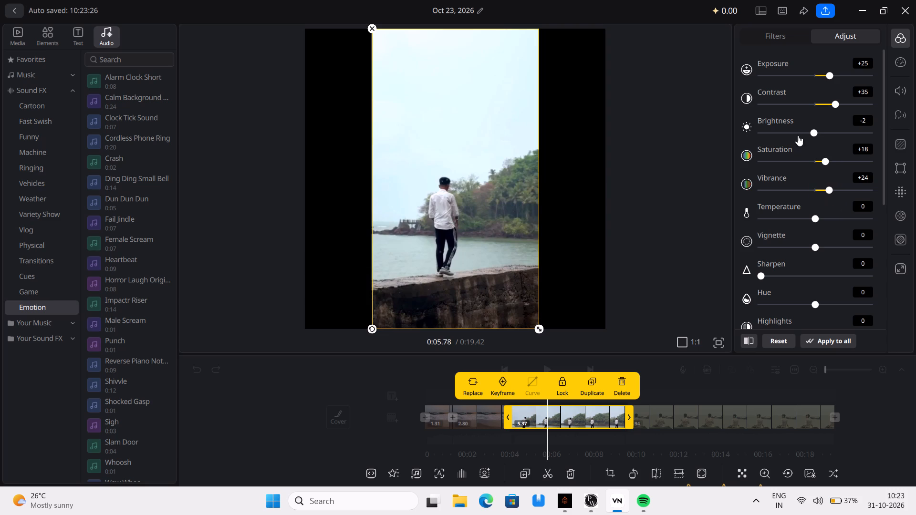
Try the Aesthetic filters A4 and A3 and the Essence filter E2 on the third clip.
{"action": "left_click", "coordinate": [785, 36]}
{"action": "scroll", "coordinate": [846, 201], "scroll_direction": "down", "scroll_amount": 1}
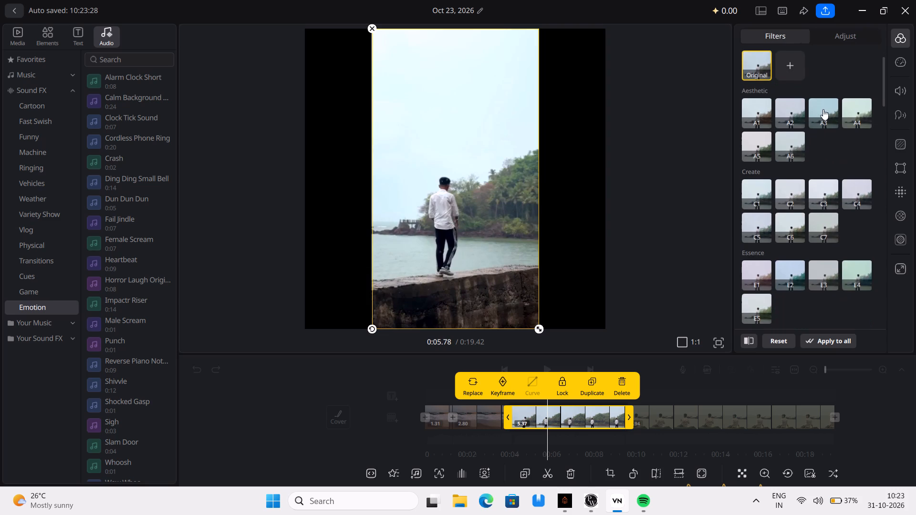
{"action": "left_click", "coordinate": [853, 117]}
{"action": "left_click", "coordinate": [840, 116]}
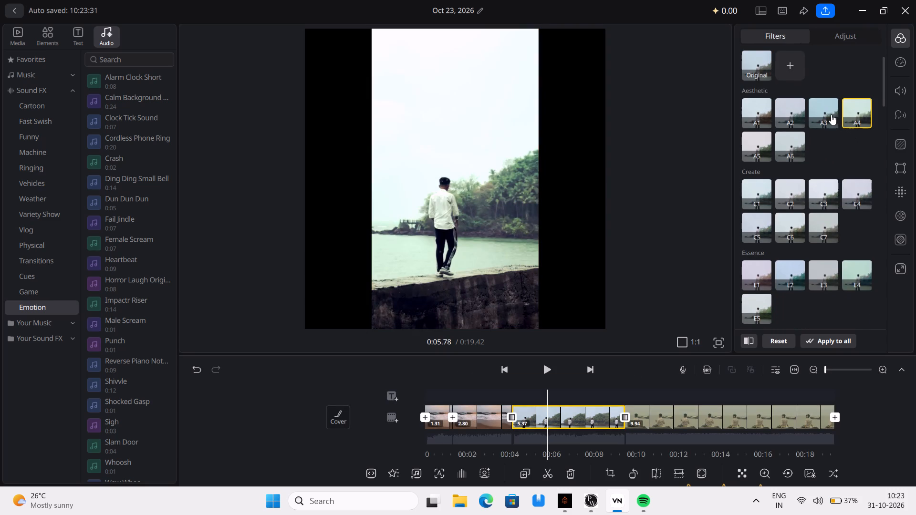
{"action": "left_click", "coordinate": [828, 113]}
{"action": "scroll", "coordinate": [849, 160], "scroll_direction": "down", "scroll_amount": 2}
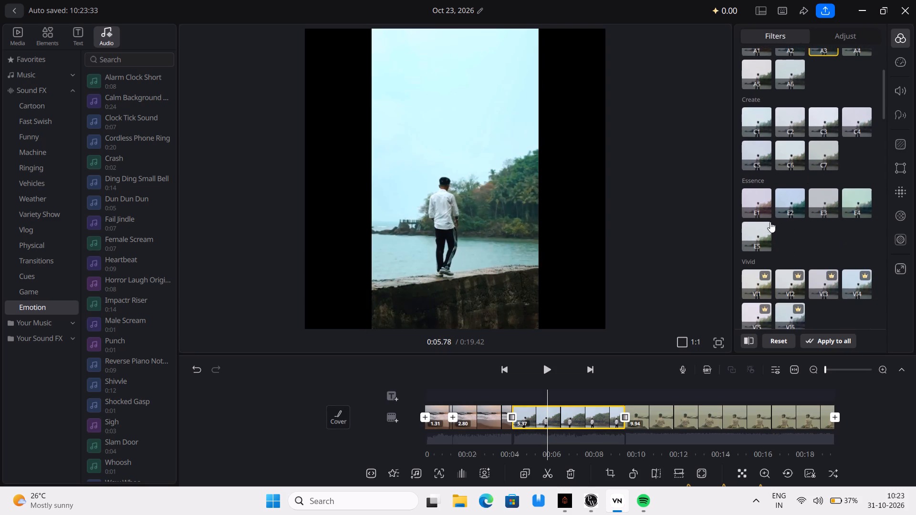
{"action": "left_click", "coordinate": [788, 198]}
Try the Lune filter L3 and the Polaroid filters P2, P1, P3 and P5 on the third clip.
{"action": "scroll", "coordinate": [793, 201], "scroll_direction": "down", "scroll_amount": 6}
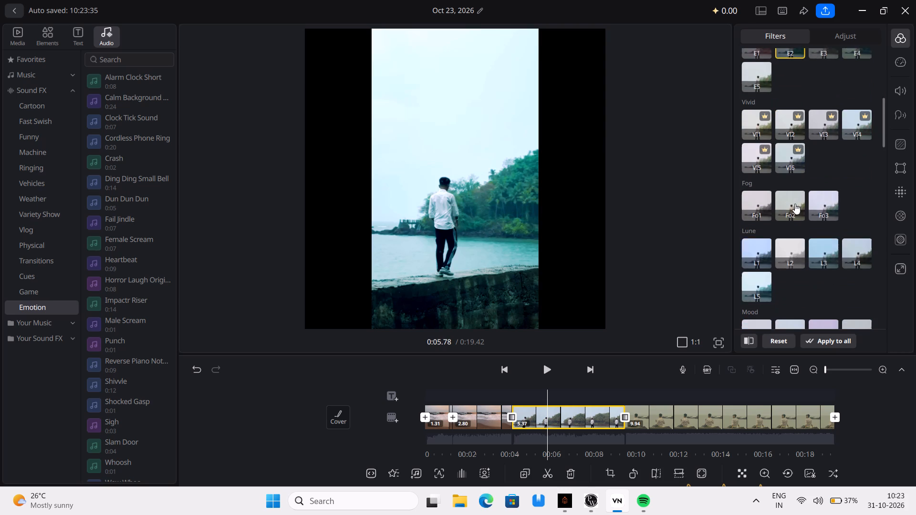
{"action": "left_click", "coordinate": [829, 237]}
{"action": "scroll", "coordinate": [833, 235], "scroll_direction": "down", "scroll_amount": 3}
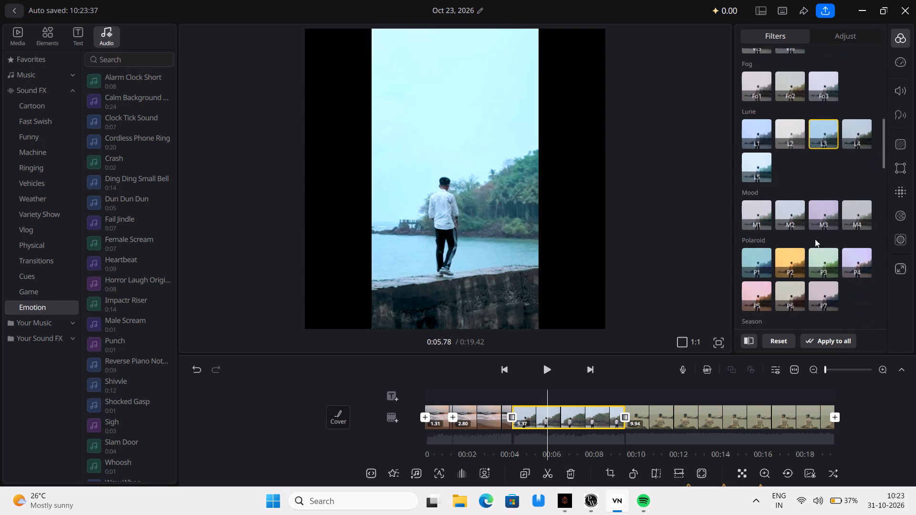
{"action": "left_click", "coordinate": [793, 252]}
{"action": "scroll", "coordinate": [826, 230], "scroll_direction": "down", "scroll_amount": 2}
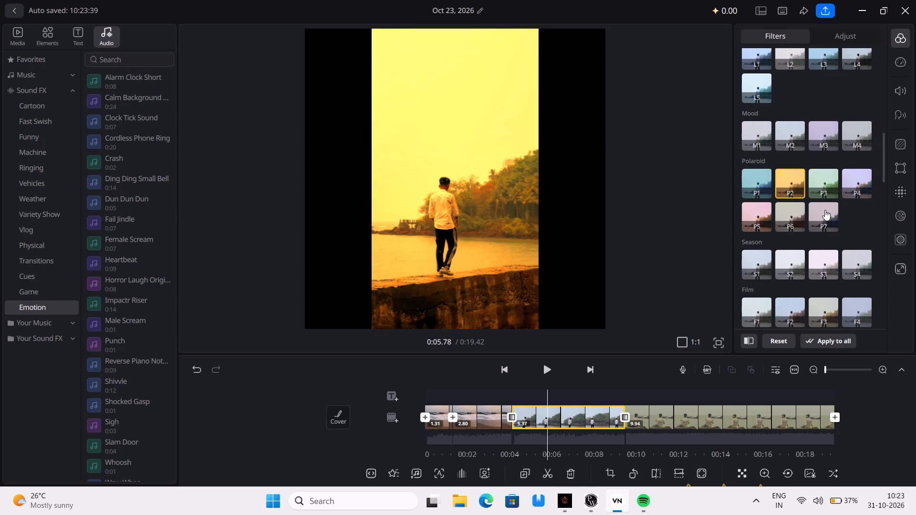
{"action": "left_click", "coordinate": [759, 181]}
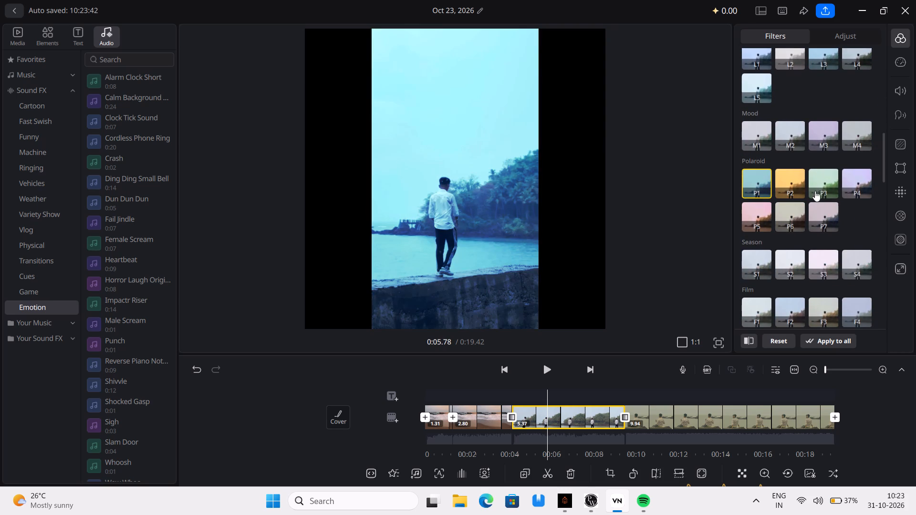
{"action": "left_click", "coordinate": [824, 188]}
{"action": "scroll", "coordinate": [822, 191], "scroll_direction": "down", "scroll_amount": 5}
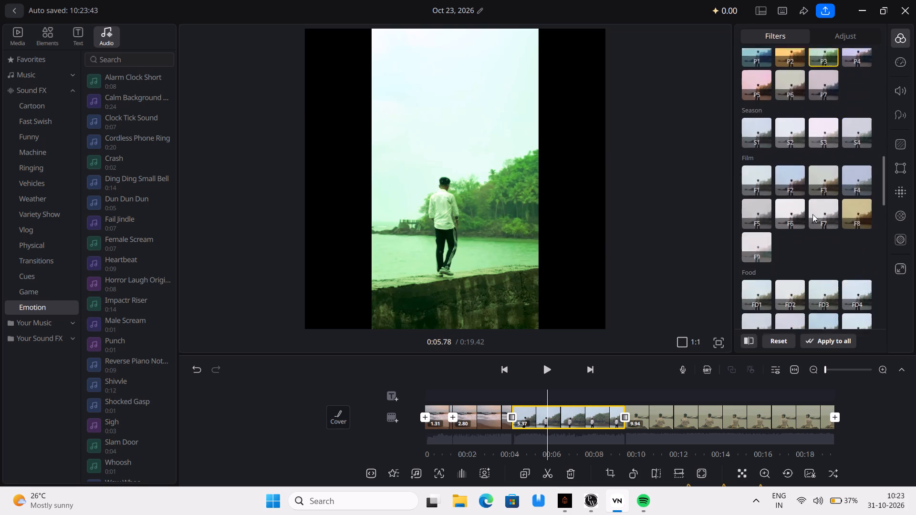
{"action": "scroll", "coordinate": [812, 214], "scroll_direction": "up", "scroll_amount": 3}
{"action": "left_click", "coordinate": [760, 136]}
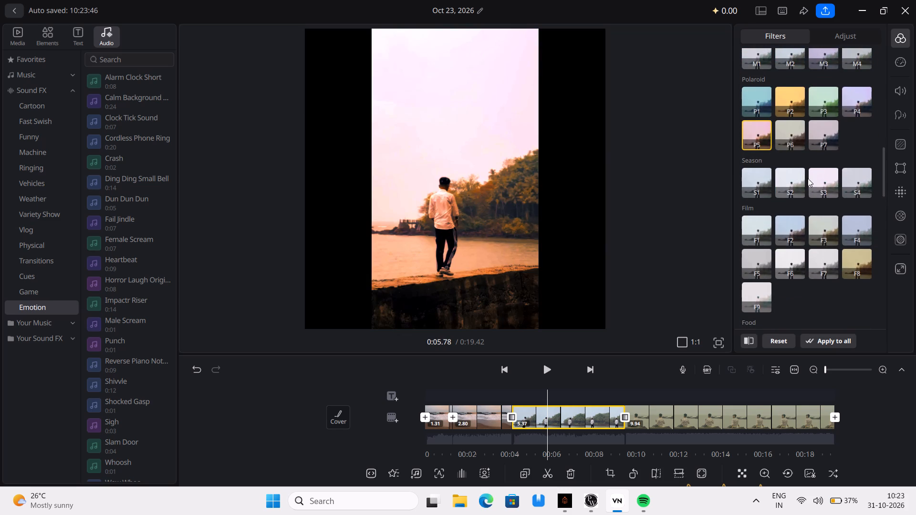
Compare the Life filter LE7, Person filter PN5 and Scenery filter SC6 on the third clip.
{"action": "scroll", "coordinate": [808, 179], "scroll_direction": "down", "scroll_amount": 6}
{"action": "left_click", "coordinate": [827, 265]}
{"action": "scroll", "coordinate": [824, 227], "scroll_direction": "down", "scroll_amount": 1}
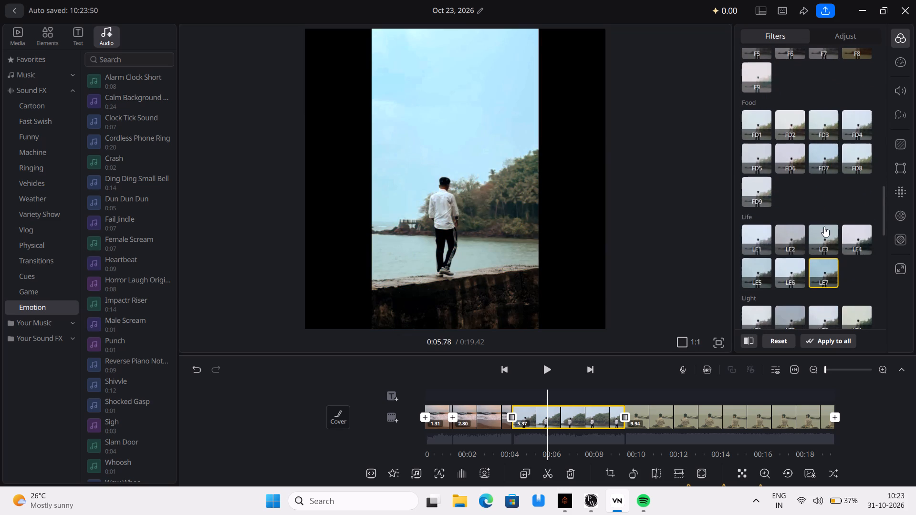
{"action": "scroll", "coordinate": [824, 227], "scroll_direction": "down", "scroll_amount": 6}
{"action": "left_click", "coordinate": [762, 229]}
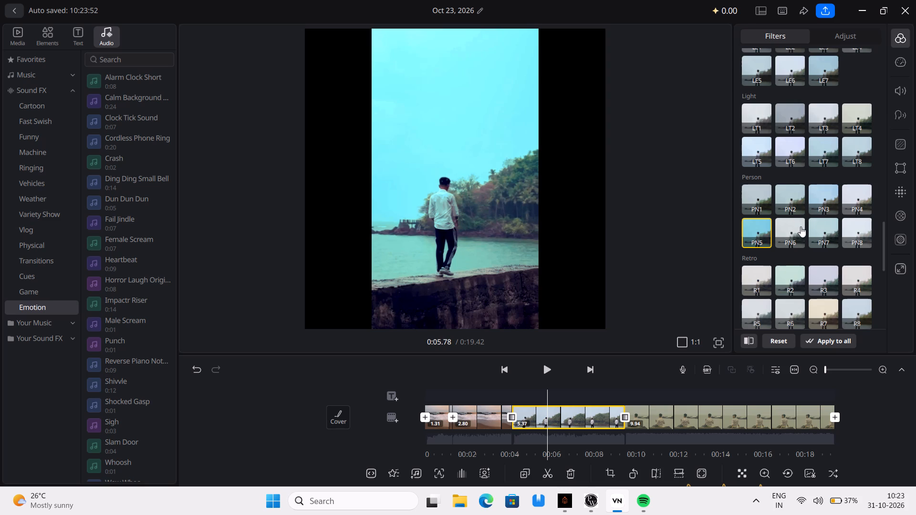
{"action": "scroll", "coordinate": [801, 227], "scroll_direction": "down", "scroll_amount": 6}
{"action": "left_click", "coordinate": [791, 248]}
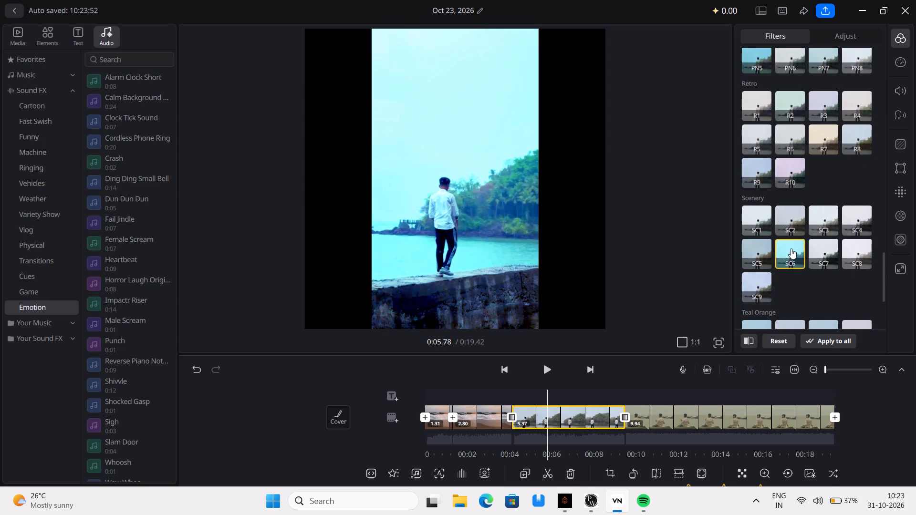
Apply the Person filter PN5 to the third clip.
{"action": "scroll", "coordinate": [784, 245], "scroll_direction": "up", "scroll_amount": 3}
{"action": "left_click", "coordinate": [753, 139]}
{"action": "scroll", "coordinate": [814, 181], "scroll_direction": "up", "scroll_amount": 4}
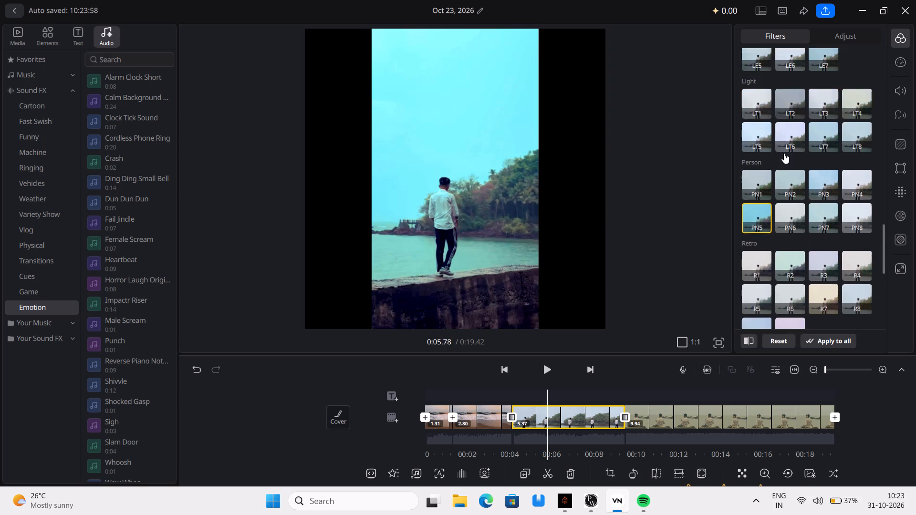
{"action": "scroll", "coordinate": [784, 153], "scroll_direction": "up", "scroll_amount": 2}
Adjust the third clip's green colour range to hue -36 and saturation +16.
{"action": "left_click", "coordinate": [846, 35]}
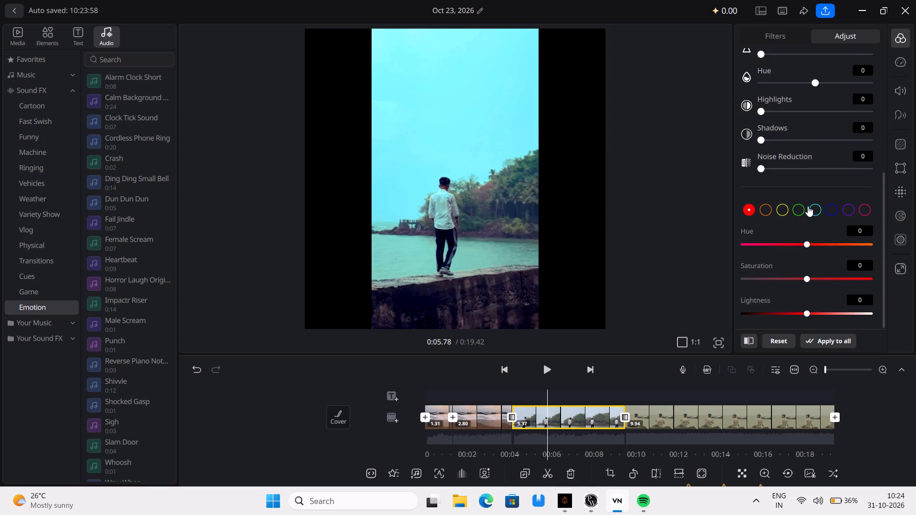
{"action": "left_click", "coordinate": [792, 210]}
{"action": "scroll", "coordinate": [821, 231], "scroll_direction": "down", "scroll_amount": 3}
{"action": "scroll", "coordinate": [818, 270], "scroll_direction": "down", "scroll_amount": 2}
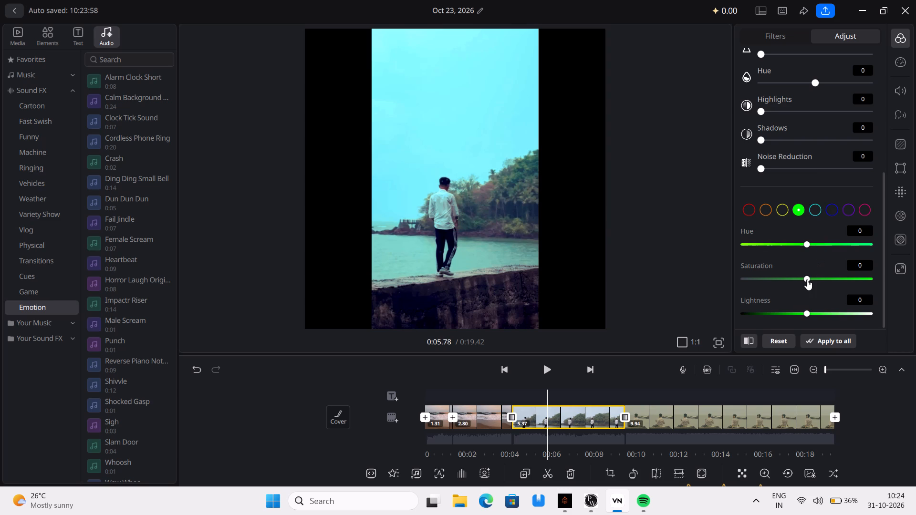
{"action": "left_click_drag", "start_coordinate": [807, 278], "coordinate": [821, 295]}
{"action": "left_click_drag", "start_coordinate": [806, 244], "coordinate": [781, 257]}
{"action": "left_click_drag", "start_coordinate": [781, 257], "coordinate": [783, 258]}
{"action": "scroll", "coordinate": [827, 299], "scroll_direction": "down", "scroll_amount": 1}
{"action": "left_click_drag", "start_coordinate": [818, 275], "coordinate": [800, 299]}
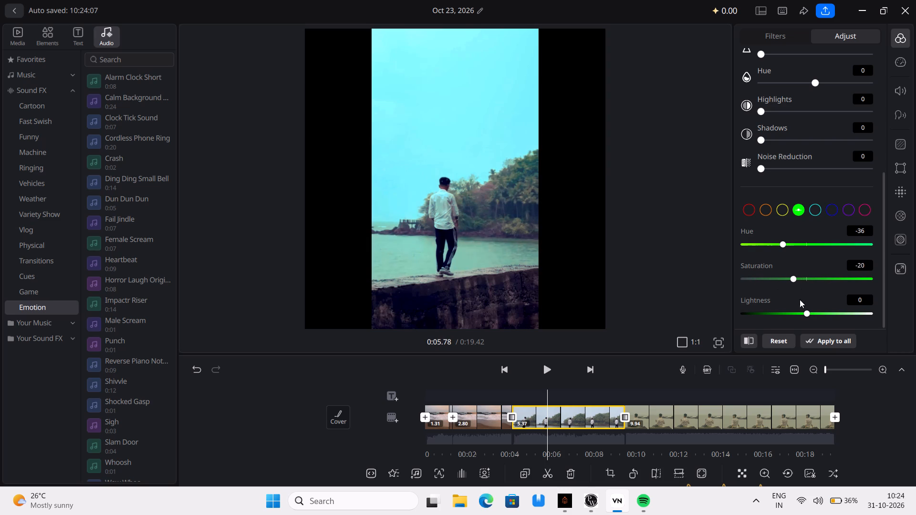
{"action": "left_click_drag", "start_coordinate": [800, 299], "coordinate": [821, 308]}
{"action": "left_click_drag", "start_coordinate": [821, 308], "coordinate": [818, 314]}
Try darker and lighter greens on the third clip, settling on a green lightness of -38.
{"action": "left_click_drag", "start_coordinate": [806, 315], "coordinate": [784, 315]}
{"action": "left_click_drag", "start_coordinate": [784, 315], "coordinate": [833, 353]}
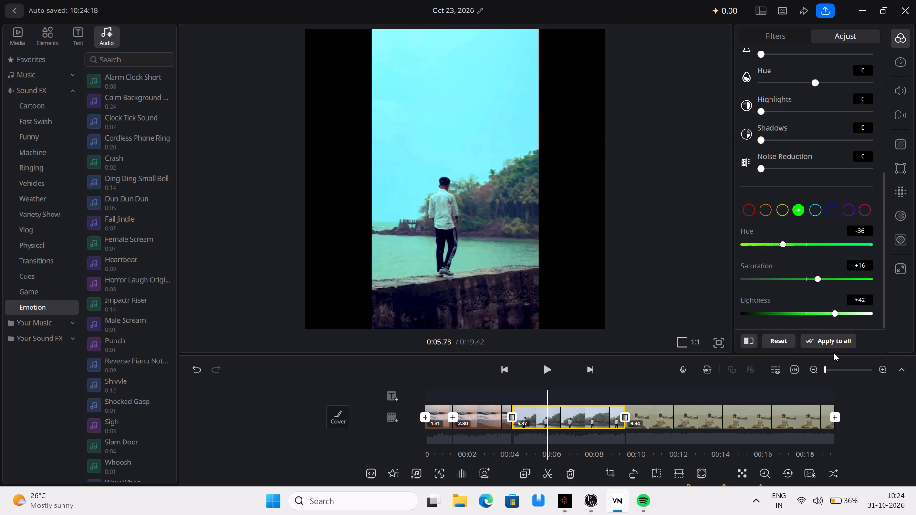
{"action": "left_click_drag", "start_coordinate": [833, 353], "coordinate": [781, 343]}
{"action": "scroll", "coordinate": [805, 183], "scroll_direction": "up", "scroll_amount": 3}
{"action": "scroll", "coordinate": [817, 96], "scroll_direction": "up", "scroll_amount": 3}
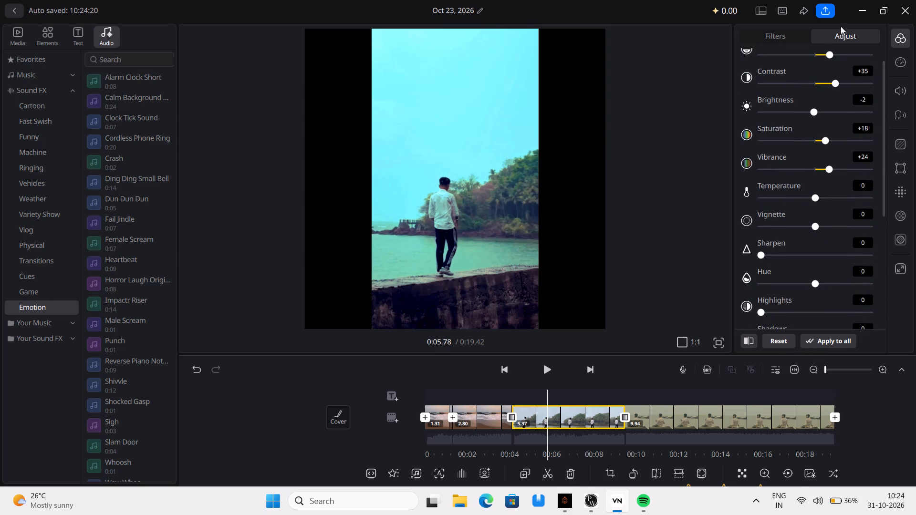
Play the project from the beginning to review the graded clips.
{"action": "left_click_drag", "start_coordinate": [674, 392], "coordinate": [779, 416]}
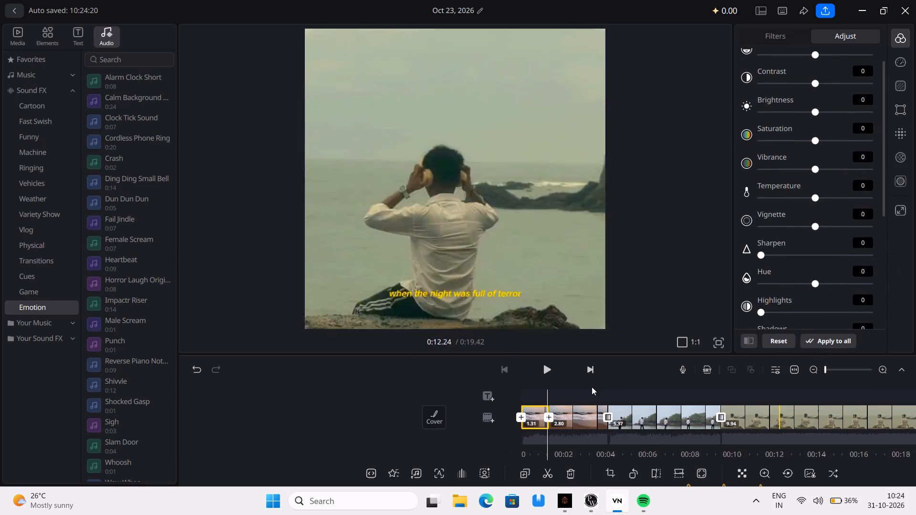
{"action": "left_click_drag", "start_coordinate": [583, 384], "coordinate": [642, 404]}
{"action": "left_click", "coordinate": [552, 358]}
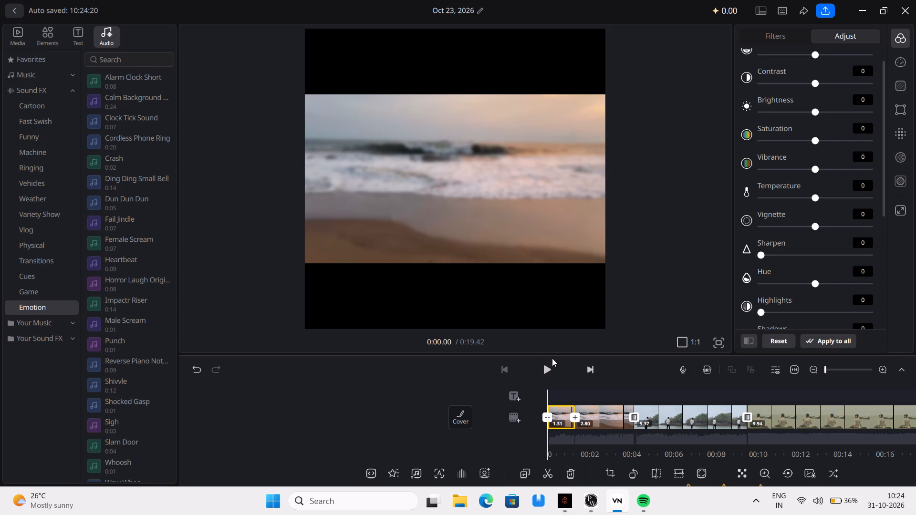
{"action": "left_click", "coordinate": [550, 369]}
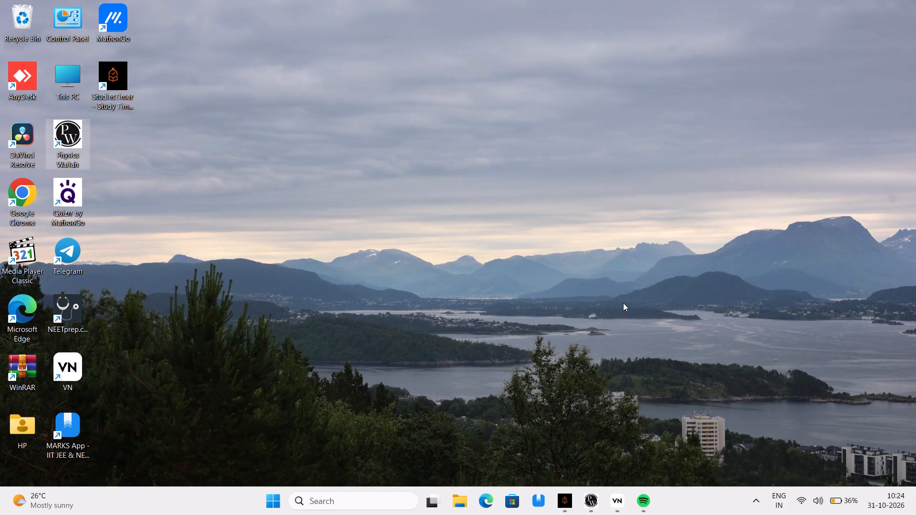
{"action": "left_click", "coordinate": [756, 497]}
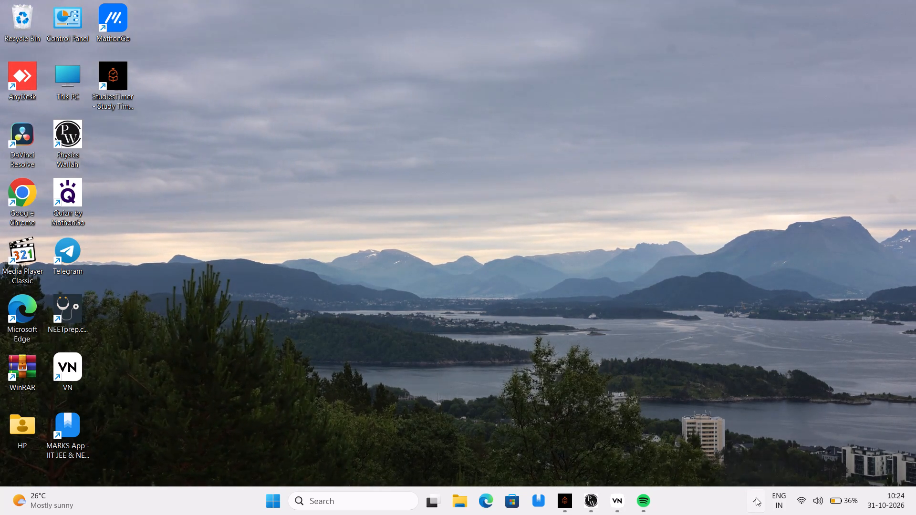
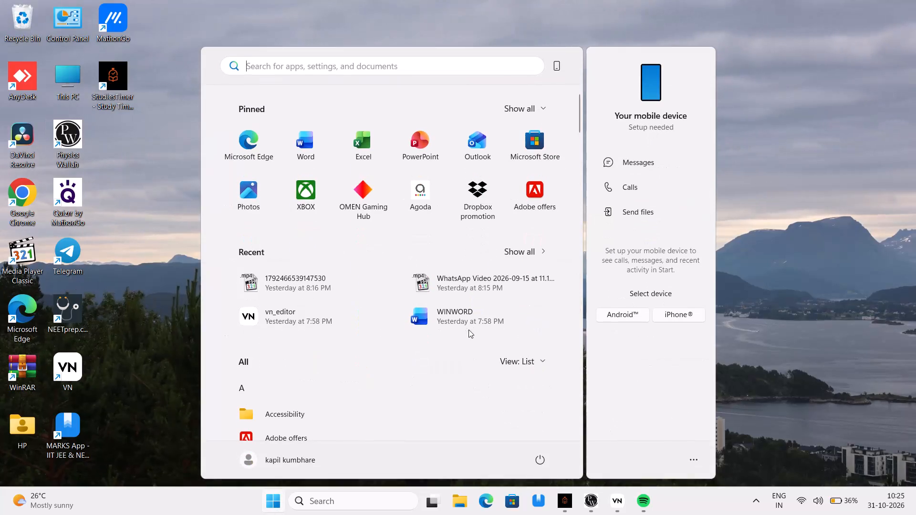
Put the computer to sleep.
{"action": "left_click", "coordinate": [534, 452]}
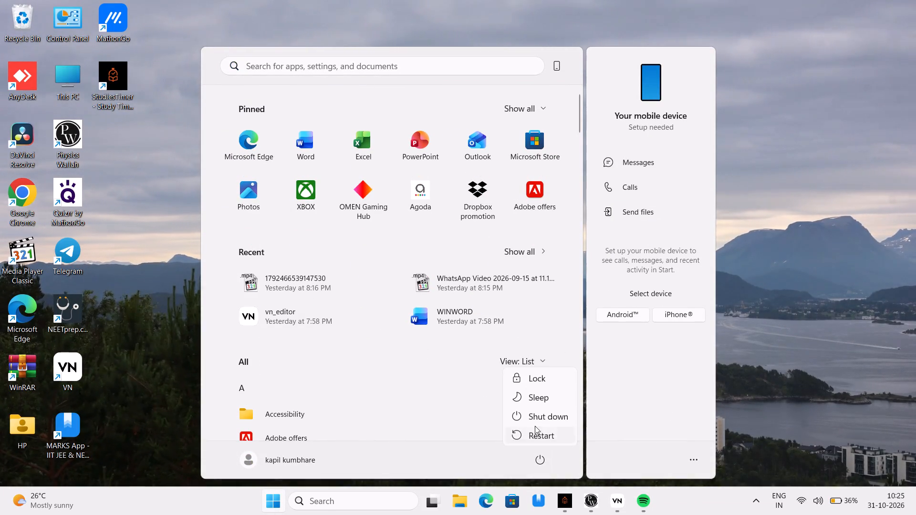
{"action": "left_click", "coordinate": [537, 399]}
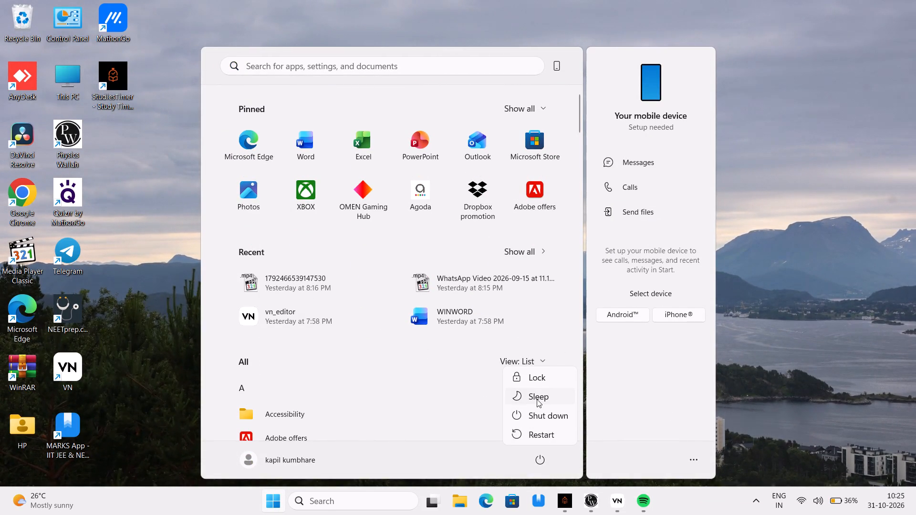